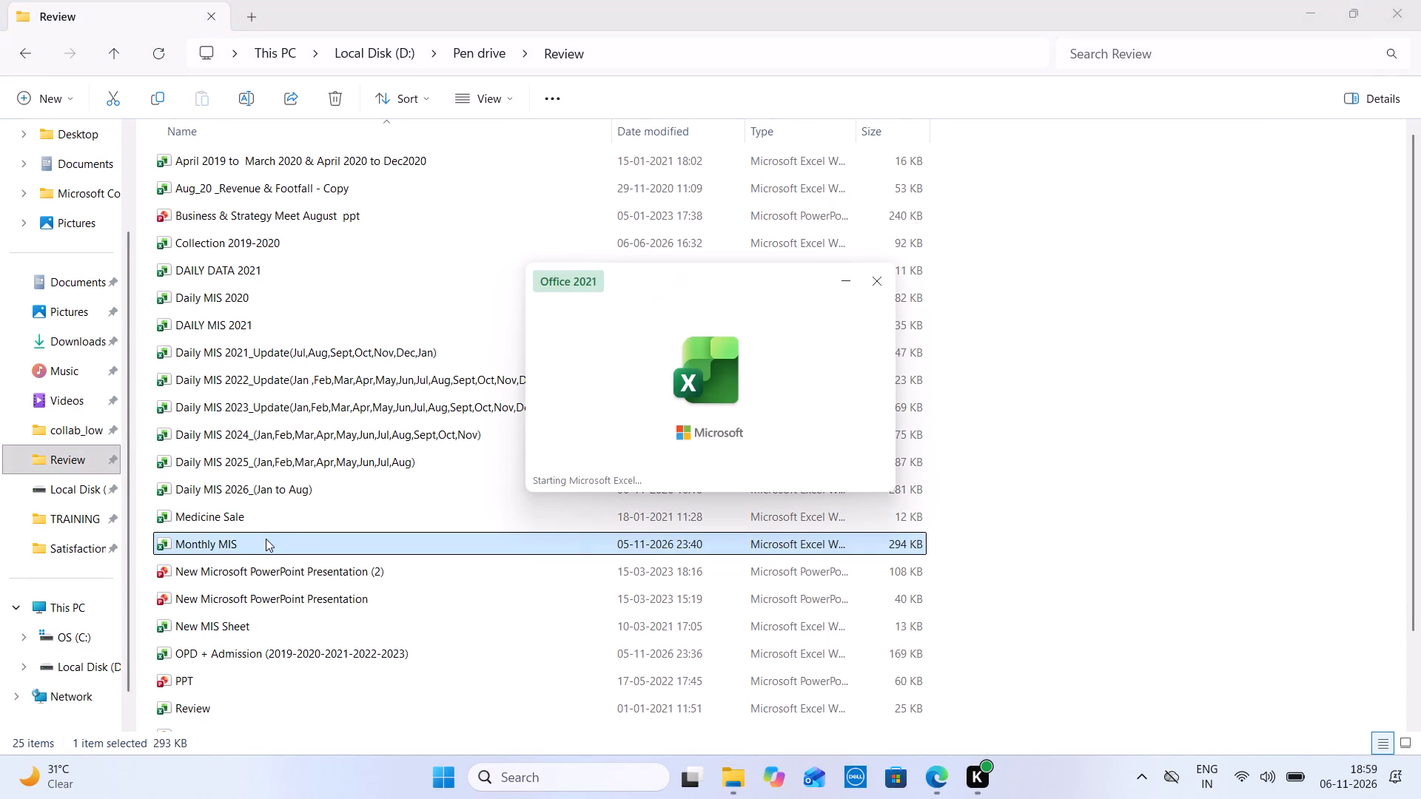
Dismiss the external links prompt for the Monthly MIS workbook without choosing to update the links.
{"action": "left_click", "coordinate": [876, 277]}
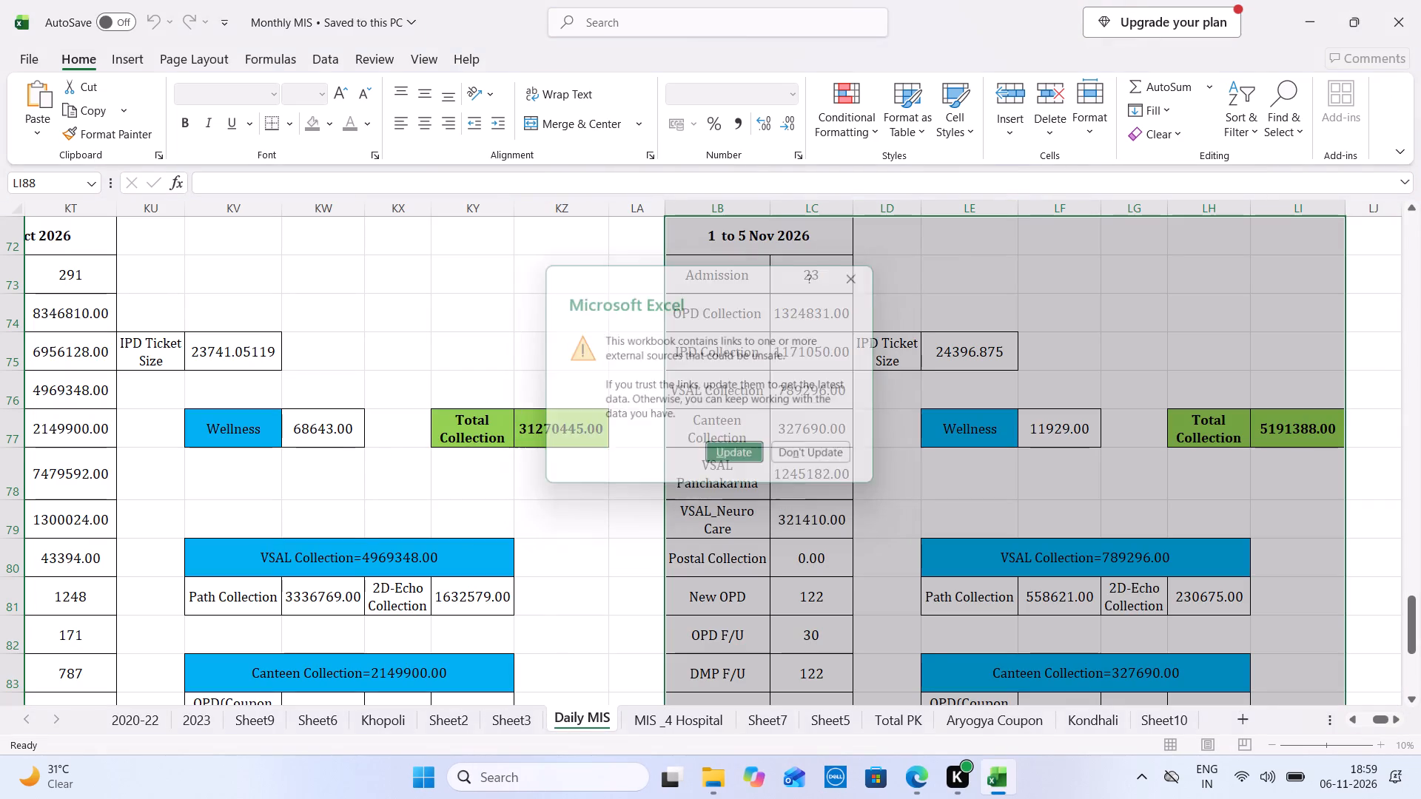
On the MIS _4 Hospital sheet, clear Khopoli's and Kondhali's Nov-26 MTD IPD Collection and MTD Discharge values in the Ticket Size table.
{"action": "left_click", "coordinate": [692, 718]}
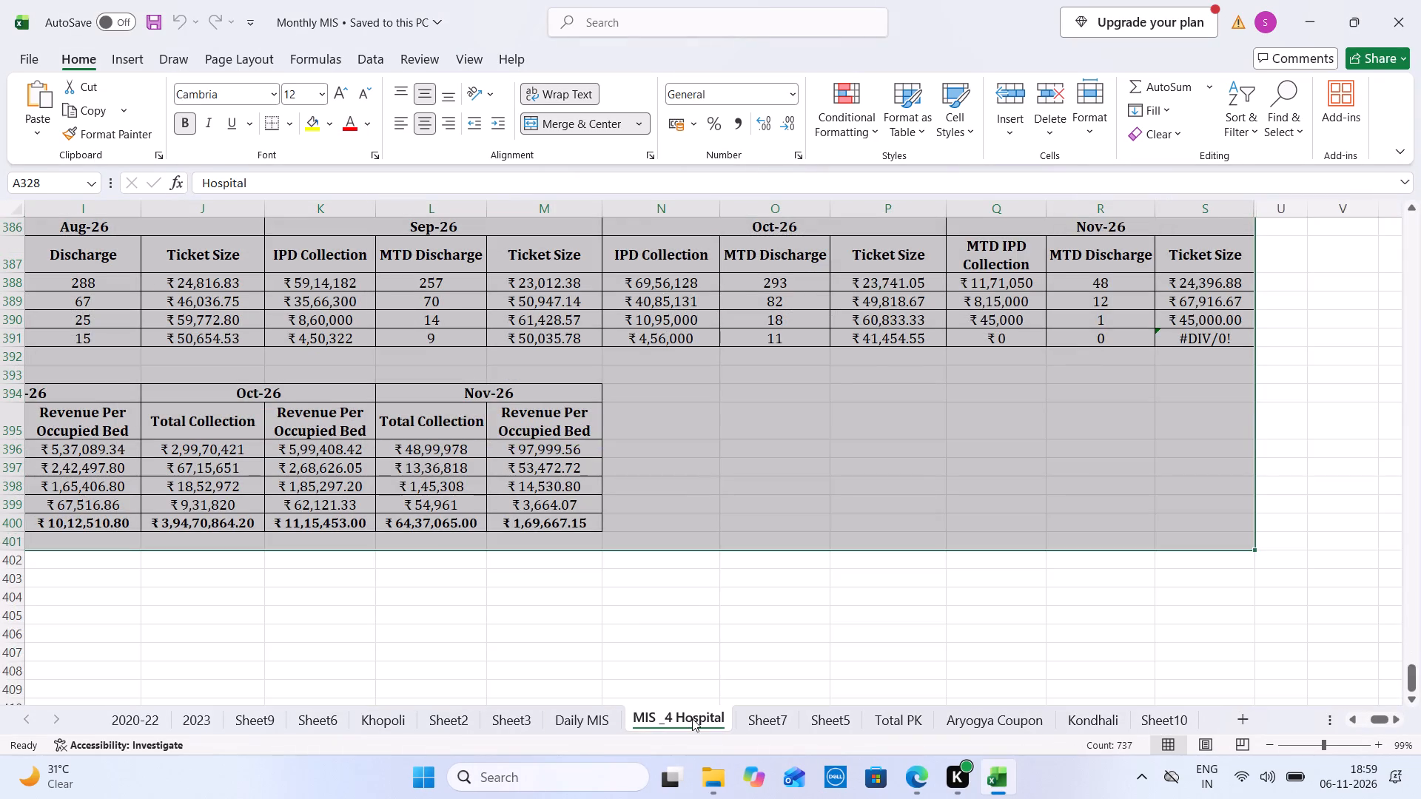
{"action": "left_click", "coordinate": [542, 424]}
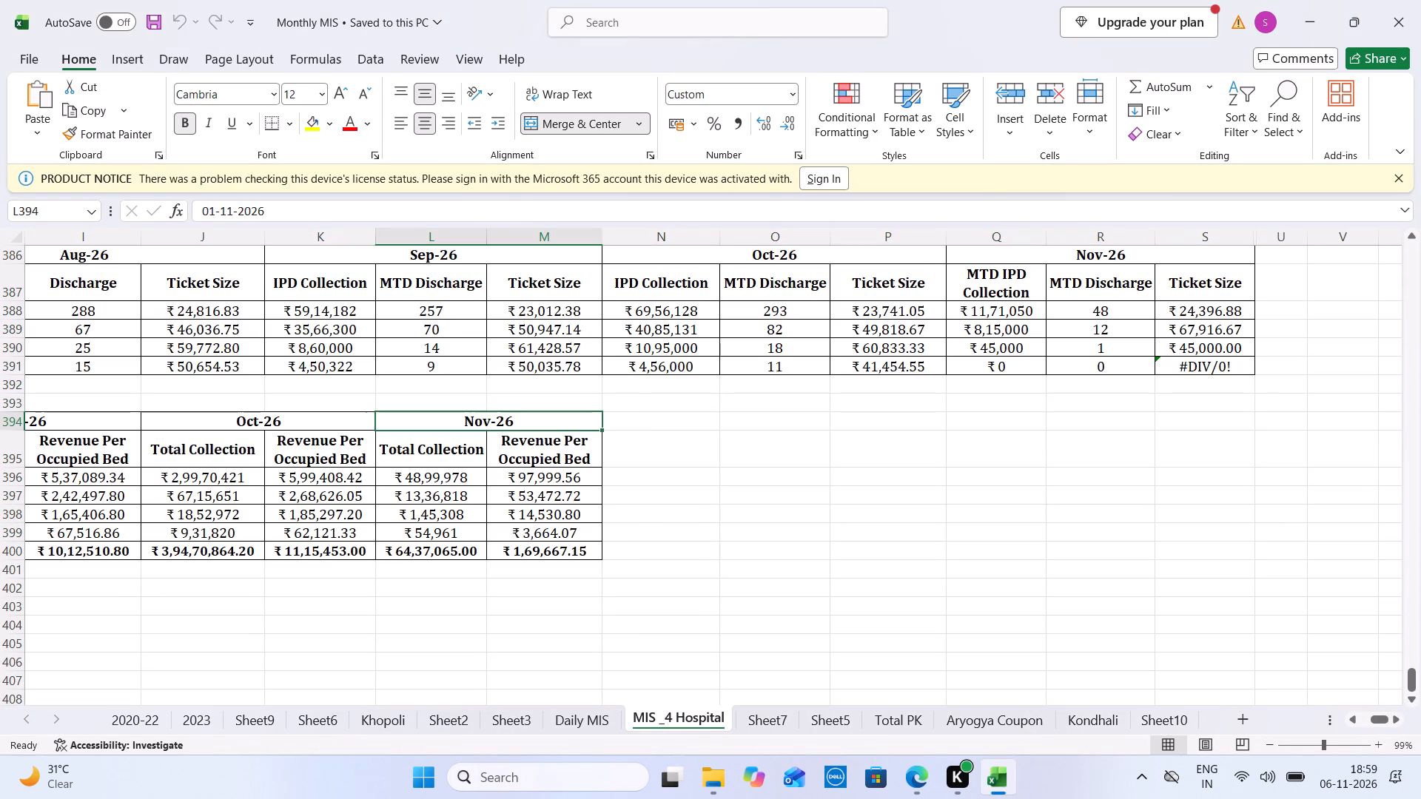
{"action": "left_click_drag", "start_coordinate": [1011, 310], "coordinate": [1049, 329]}
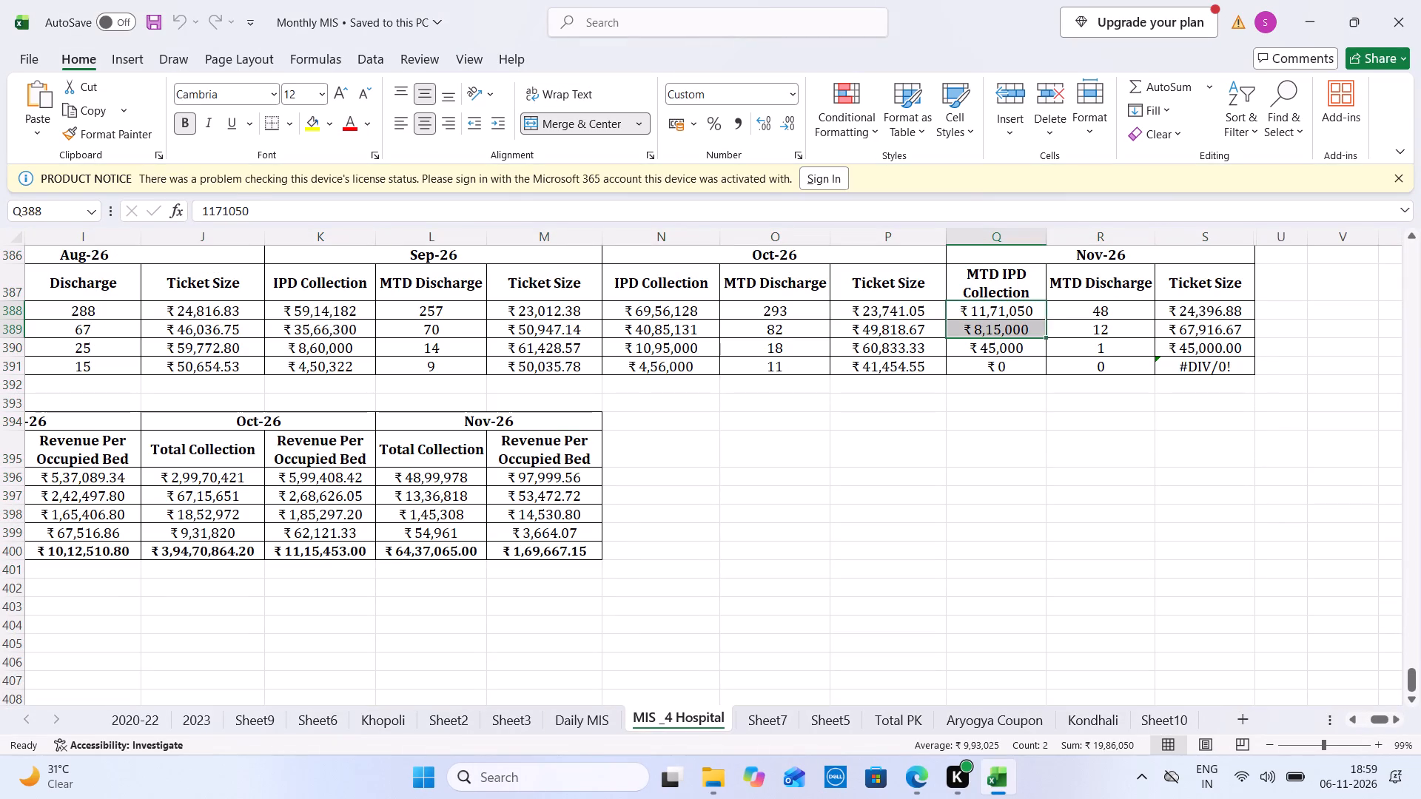
{"action": "left_click_drag", "start_coordinate": [1049, 329], "coordinate": [1068, 331]}
{"action": "right_click", "coordinate": [1068, 331]}
{"action": "left_click", "coordinate": [1155, 422]}
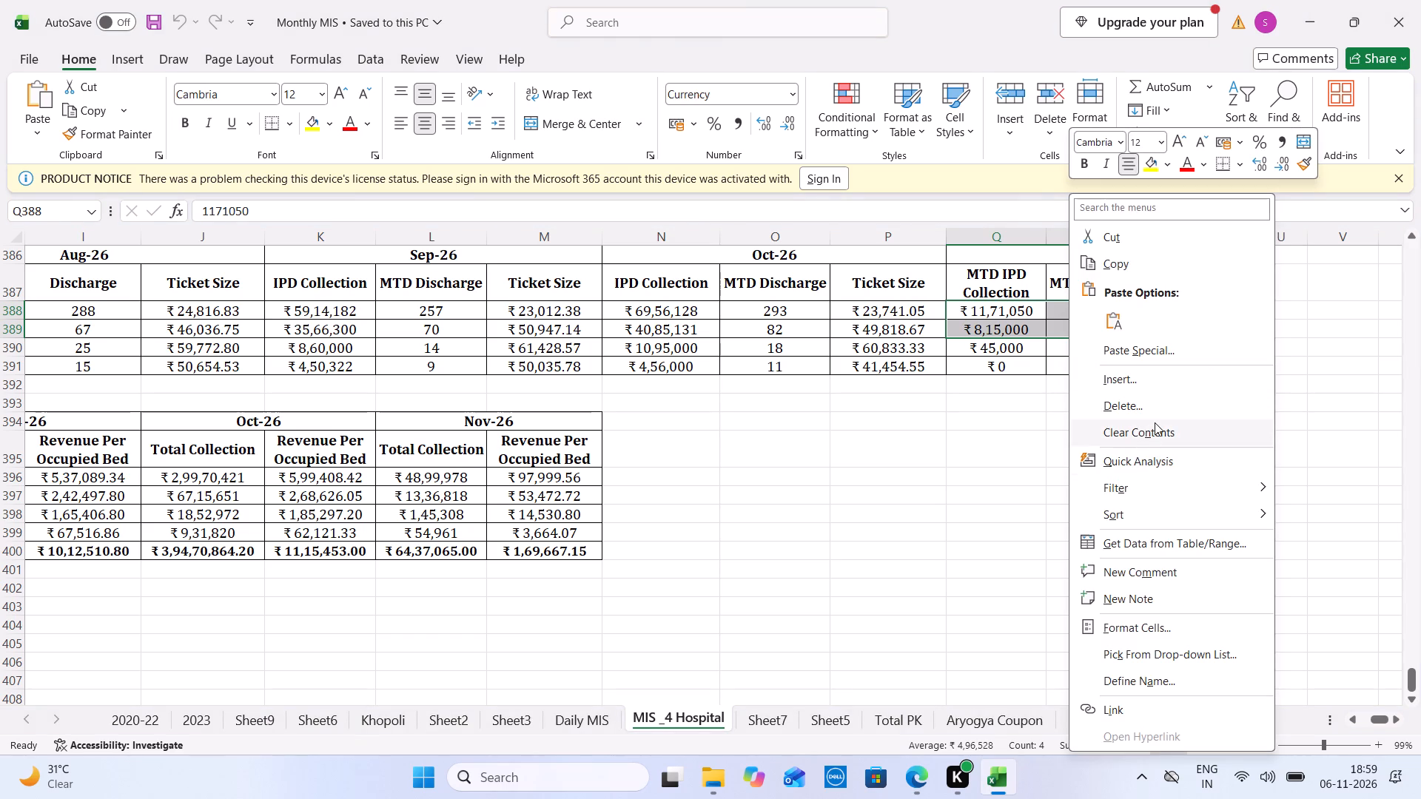
Clear the MTD Nov 2026 occupancy ratios for Khopoli, Kondhali and Vizag in the Occupancy Ratio table.
{"action": "key", "text": "Left"}
{"action": "key", "text": "Left"}
{"action": "key", "text": "Left"}
{"action": "key", "text": "Left"}
{"action": "key", "text": "Left"}
{"action": "key", "text": "Left"}
{"action": "key", "text": "Left"}
{"action": "key", "text": "Left"}
{"action": "key", "text": "Left"}
{"action": "key", "text": "Left"}
{"action": "key", "text": "Left"}
{"action": "key", "text": "Left"}
{"action": "key", "text": "Left"}
{"action": "key", "text": "Left"}
{"action": "key", "text": "Left"}
{"action": "key", "text": "Left"}
{"action": "key", "text": "Left"}
{"action": "key", "text": "Left"}
{"action": "key", "text": "Up"}
{"action": "key", "text": "Up"}
{"action": "key", "text": "Up"}
{"action": "key", "text": "Up"}
{"action": "key", "text": "Up"}
{"action": "key", "text": "Up"}
{"action": "key", "text": "Up"}
{"action": "key", "text": "Up"}
{"action": "key", "text": "Up"}
{"action": "key", "text": "Up"}
{"action": "key", "text": "Up"}
{"action": "key", "text": "Up"}
{"action": "key", "text": "Up"}
{"action": "key", "text": "Up"}
{"action": "key", "text": "Up"}
{"action": "key", "text": "Up"}
{"action": "key", "text": "Up"}
{"action": "key", "text": "Up"}
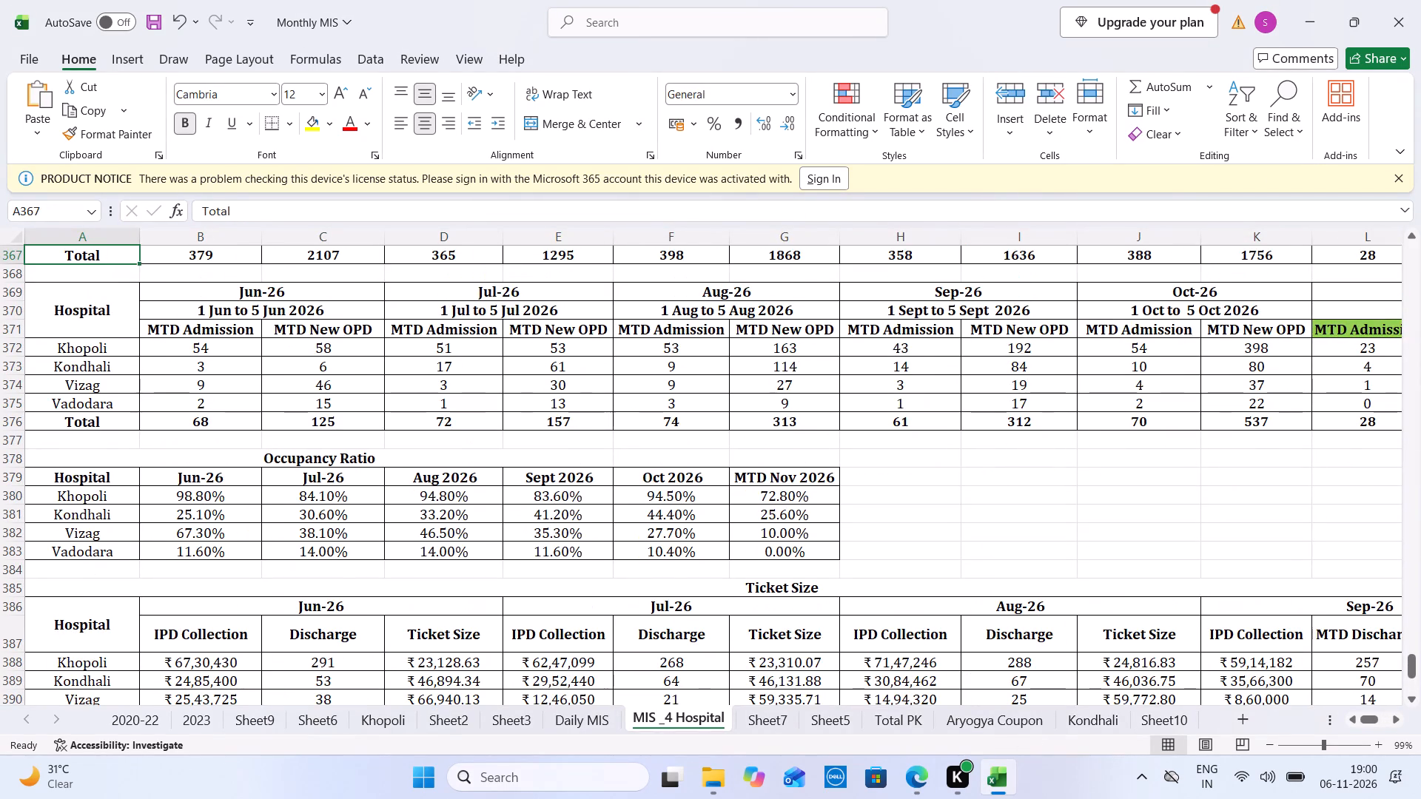
{"action": "left_click", "coordinate": [831, 482]}
{"action": "key", "text": "BackSpace"}
{"action": "key", "text": "Down"}
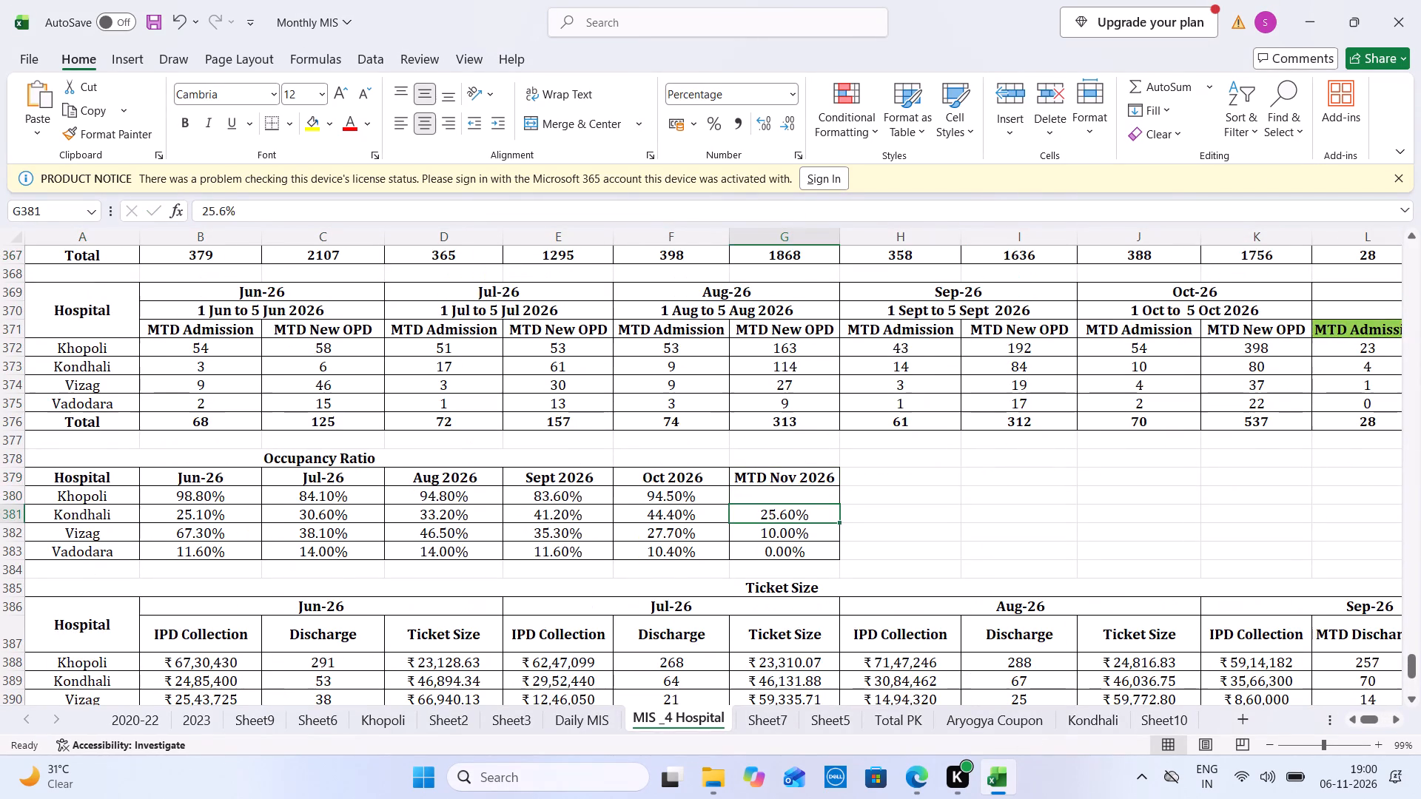
{"action": "key", "text": "BackSpace"}
{"action": "key", "text": "Down"}
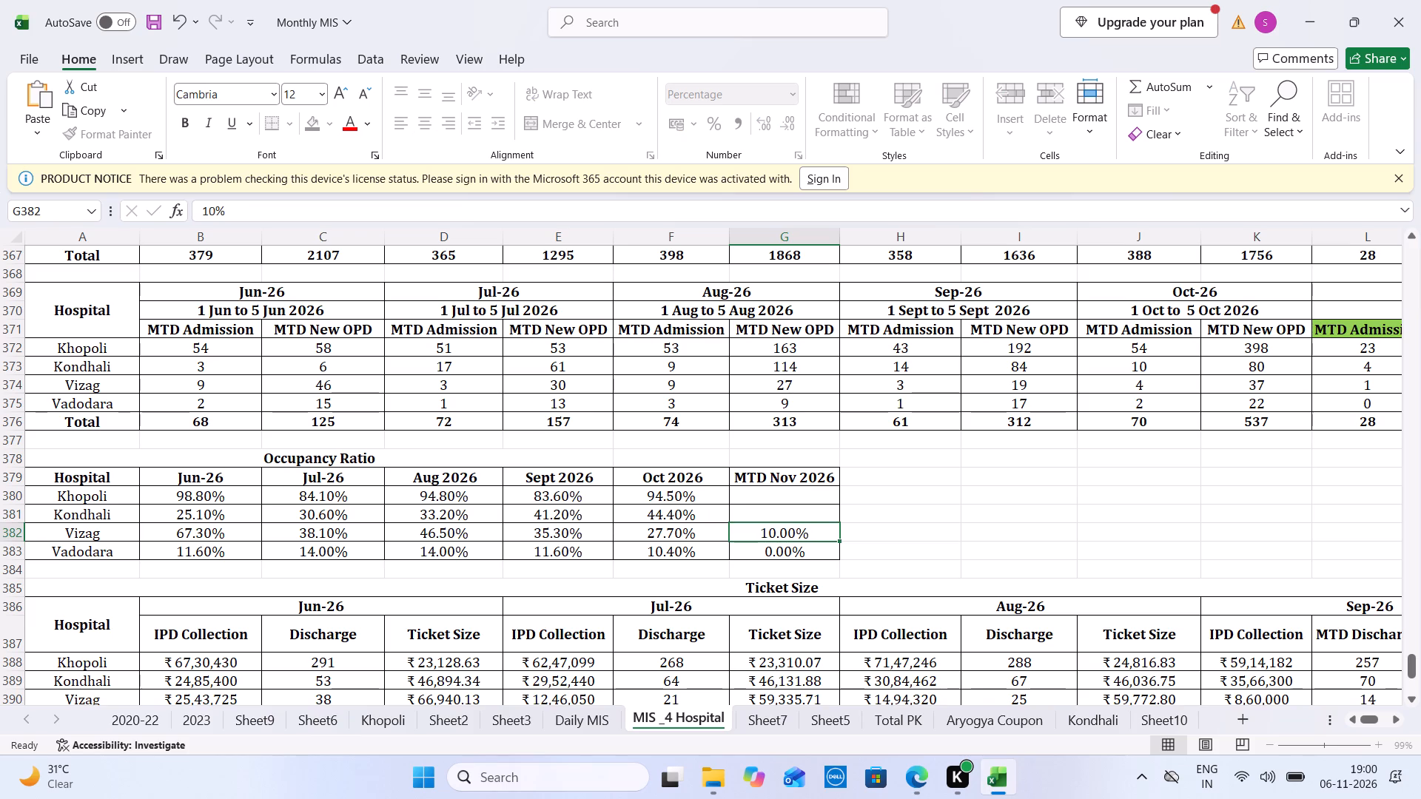
{"action": "key", "text": "BackSpace"}
Clear all four hospitals' MTD Admission and MTD New OPD figures from Jun-26 through the Nov-26 MTD Admission column.
{"action": "key", "text": "Up"}
{"action": "key", "text": "Up"}
{"action": "key", "text": "Up"}
{"action": "key", "text": "Up"}
{"action": "key", "text": "Up"}
{"action": "key", "text": "Up"}
{"action": "key", "text": "Up"}
{"action": "key", "text": "Up"}
{"action": "key", "text": "Up"}
{"action": "key", "text": "Up"}
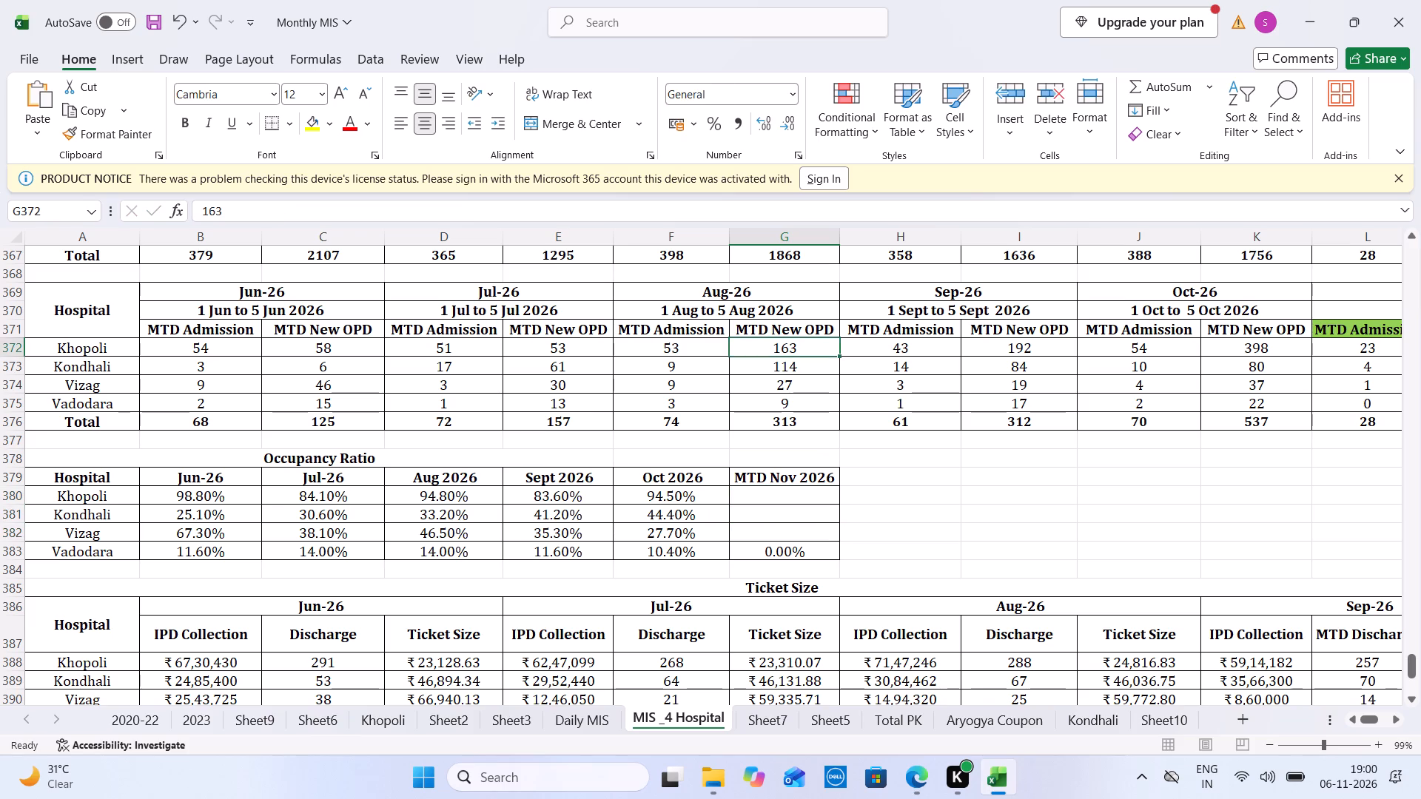
{"action": "left_click_drag", "start_coordinate": [189, 355], "coordinate": [827, 459]}
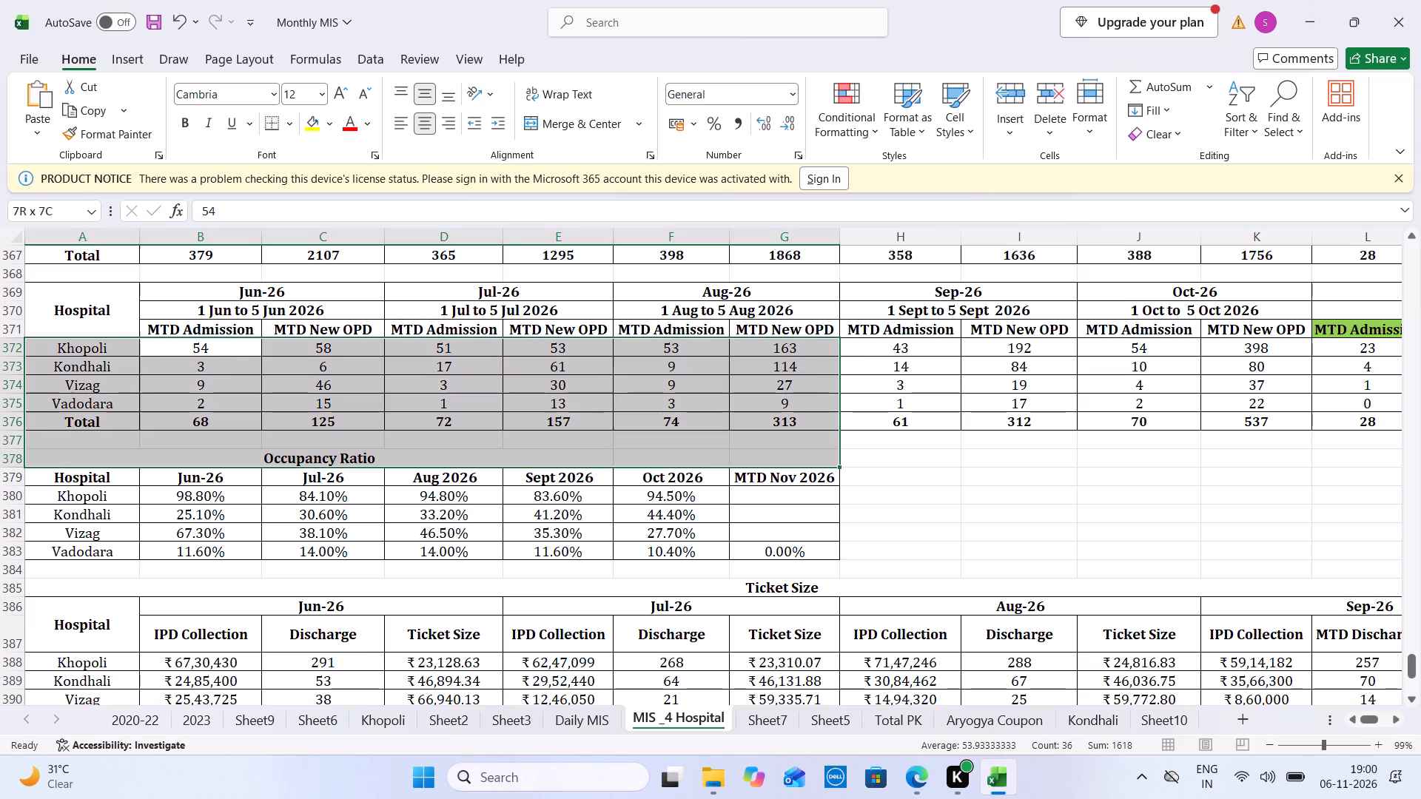
{"action": "left_click_drag", "start_coordinate": [827, 459], "coordinate": [1163, 394]}
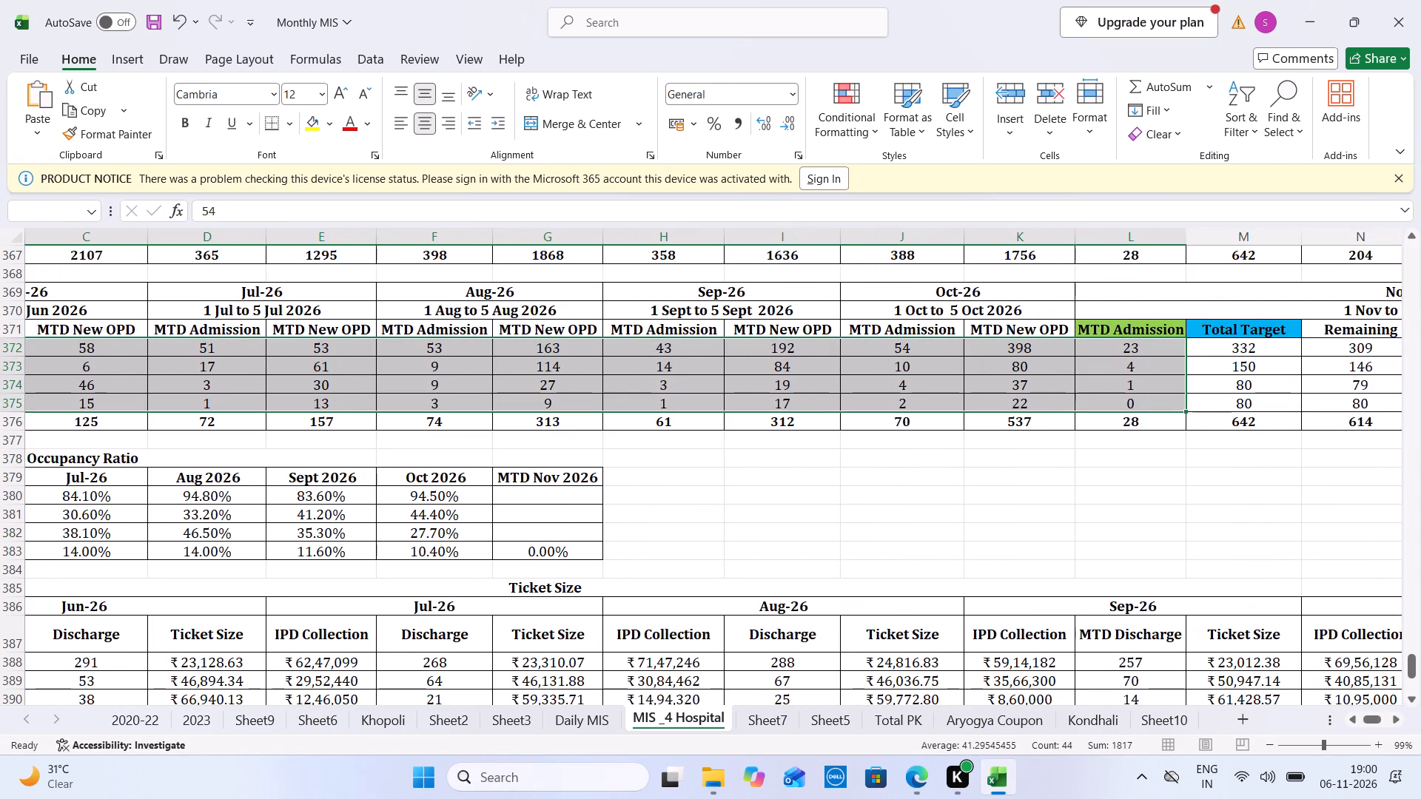
{"action": "right_click", "coordinate": [1163, 394]}
{"action": "left_click", "coordinate": [1245, 424]}
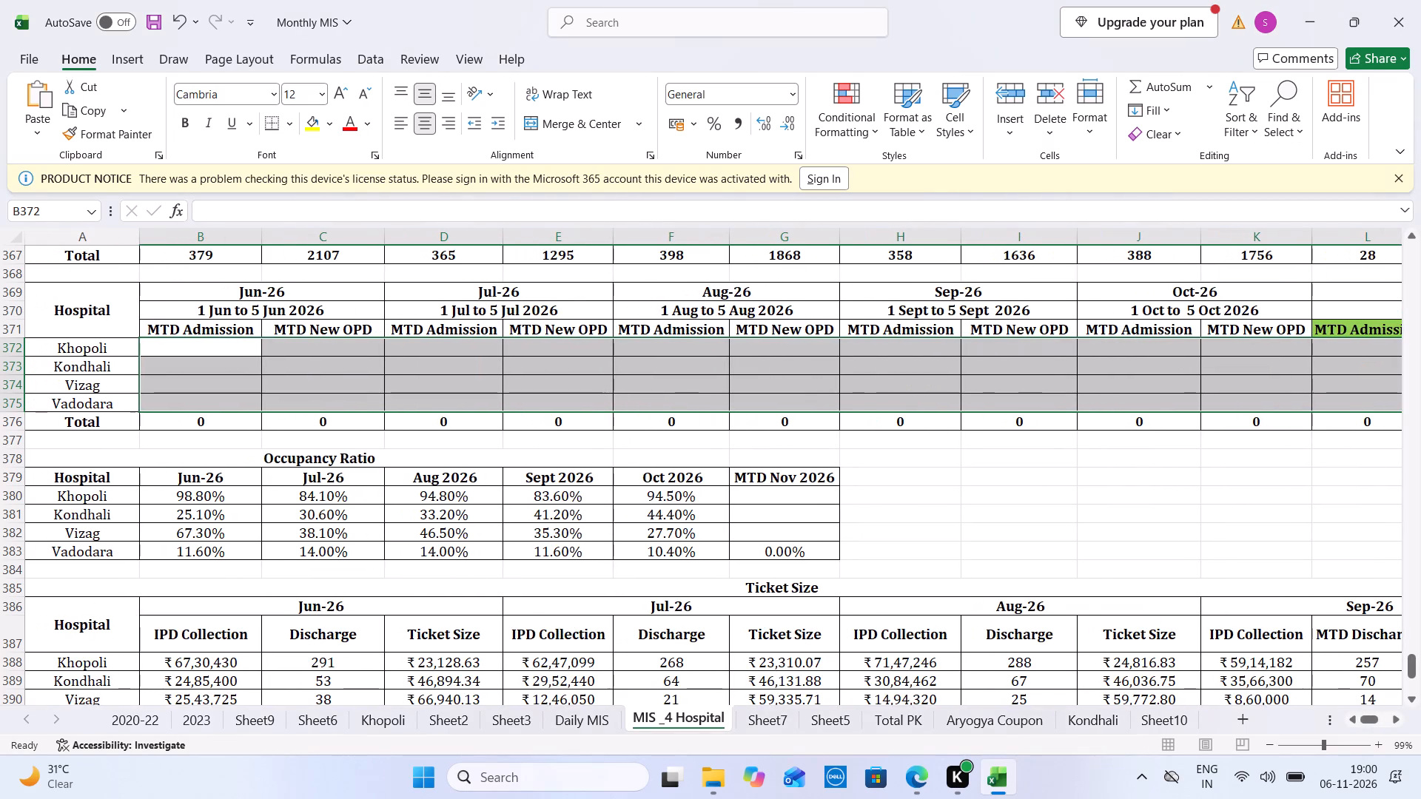
Change the June, July, August, September and October 2026 date ranges above the cleared MTD Admission/New OPD columns to end on the 6th.
{"action": "double_click", "coordinate": [261, 313]}
{"action": "key", "text": "BackSpace"}
{"action": "key", "text": "6"}
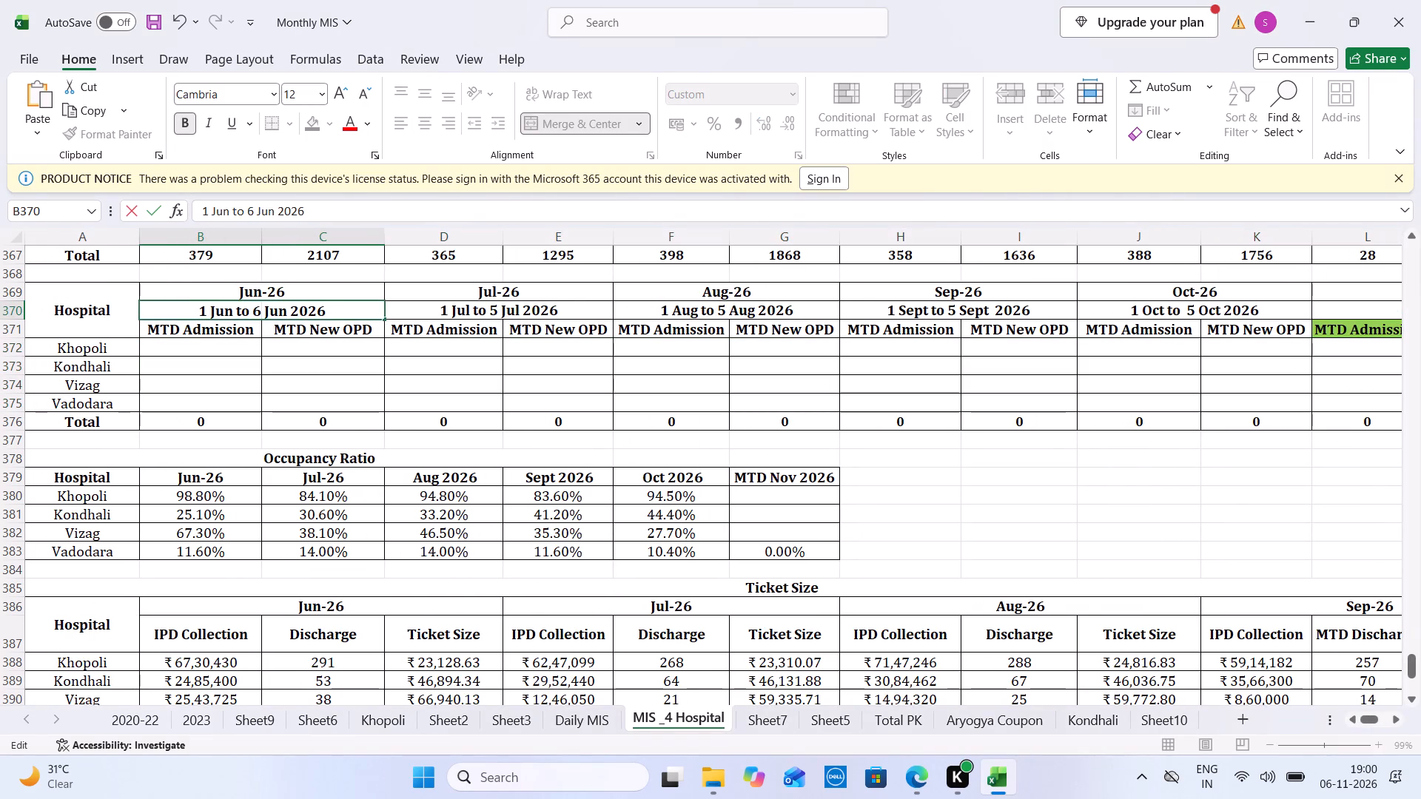
{"action": "double_click", "coordinate": [496, 310]}
{"action": "key", "text": "BackSpace"}
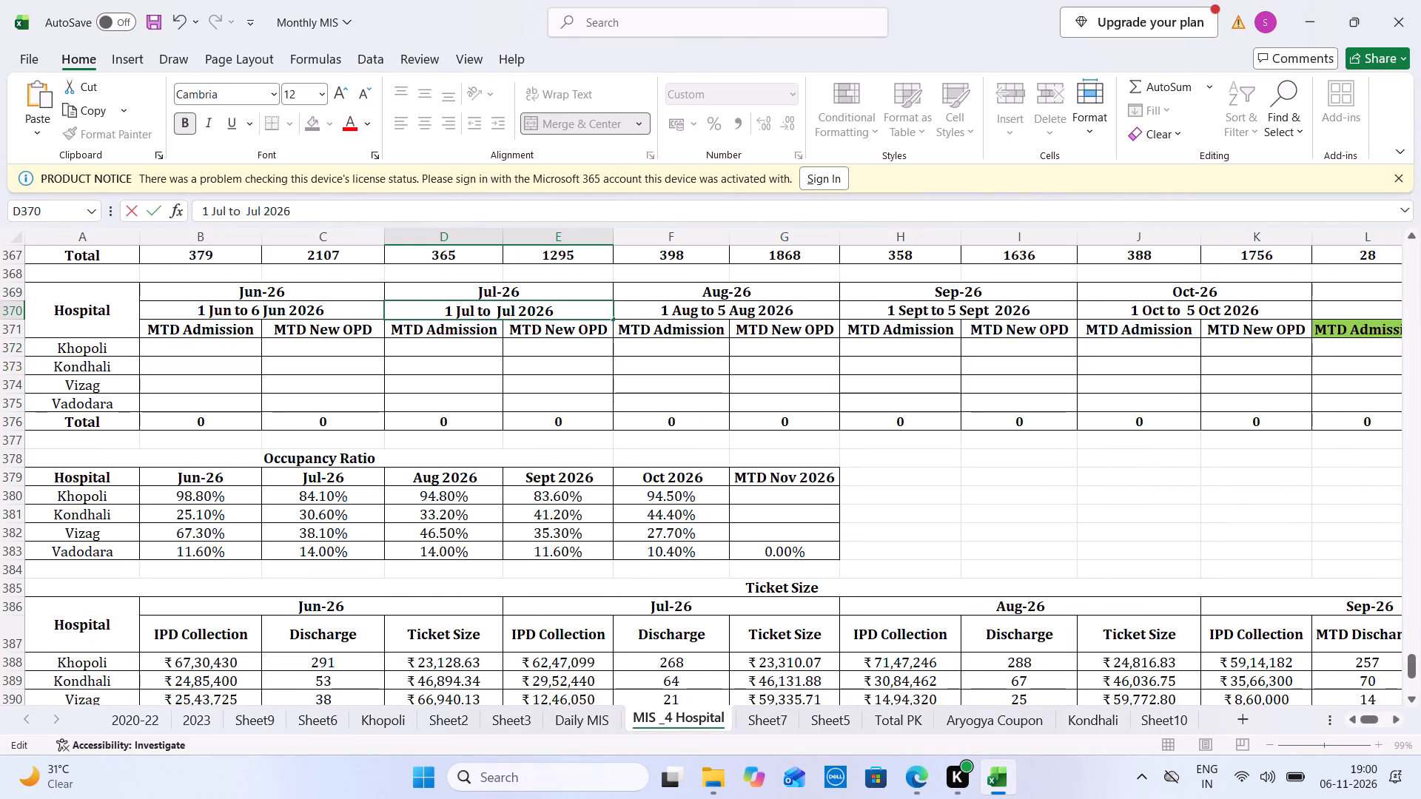
{"action": "key", "text": "6"}
{"action": "double_click", "coordinate": [723, 309]}
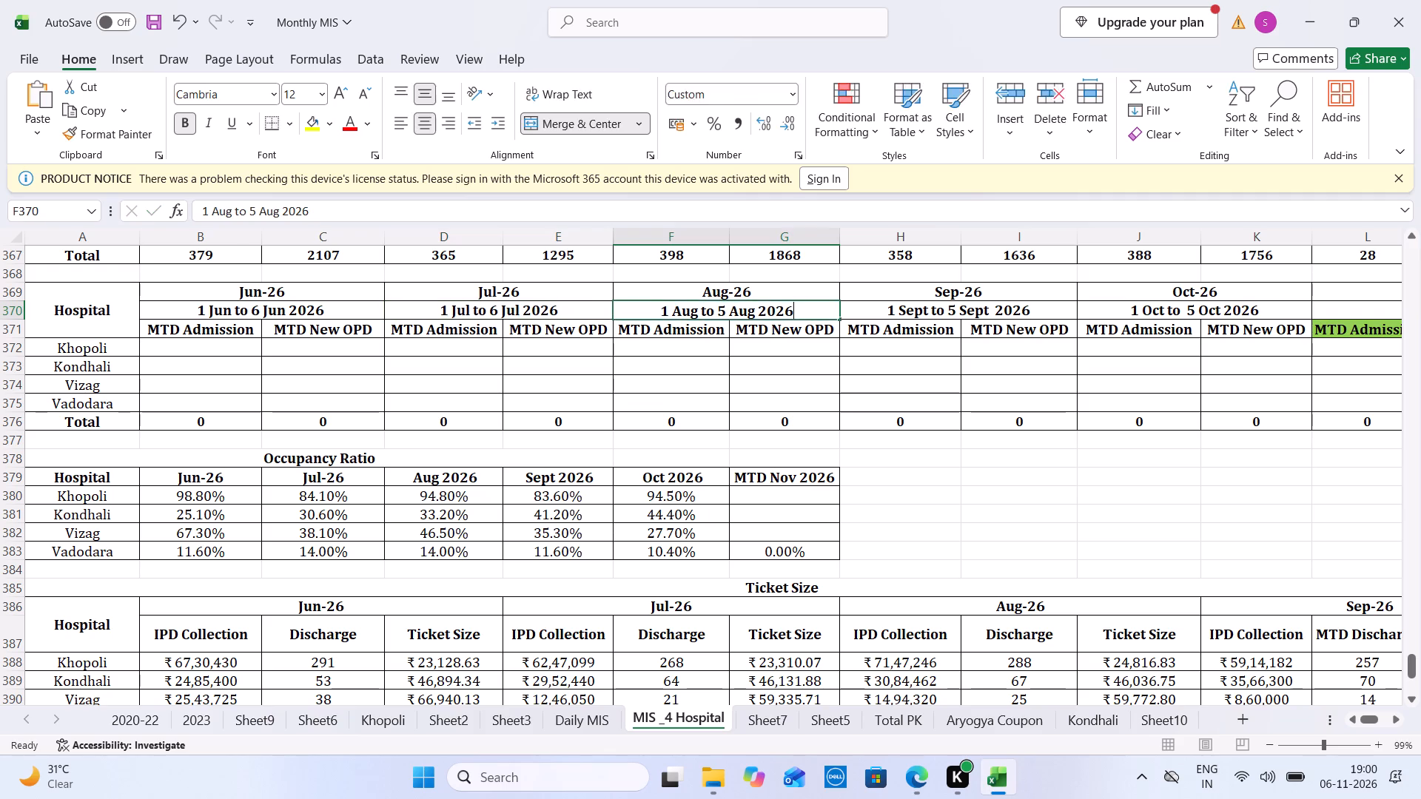
{"action": "key", "text": "BackSpace"}
{"action": "key", "text": "6"}
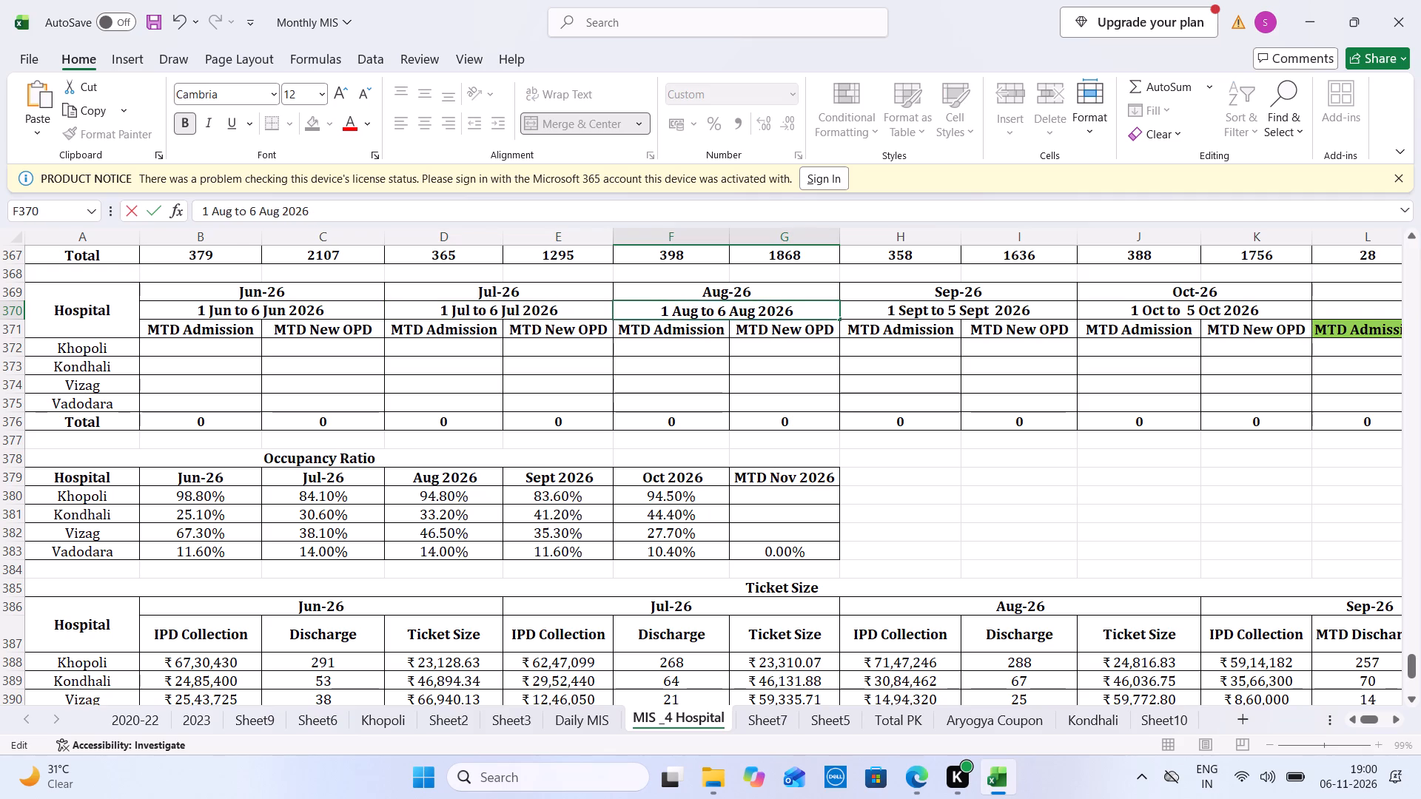
{"action": "triple_click", "coordinate": [952, 312]}
{"action": "key", "text": "Right"}
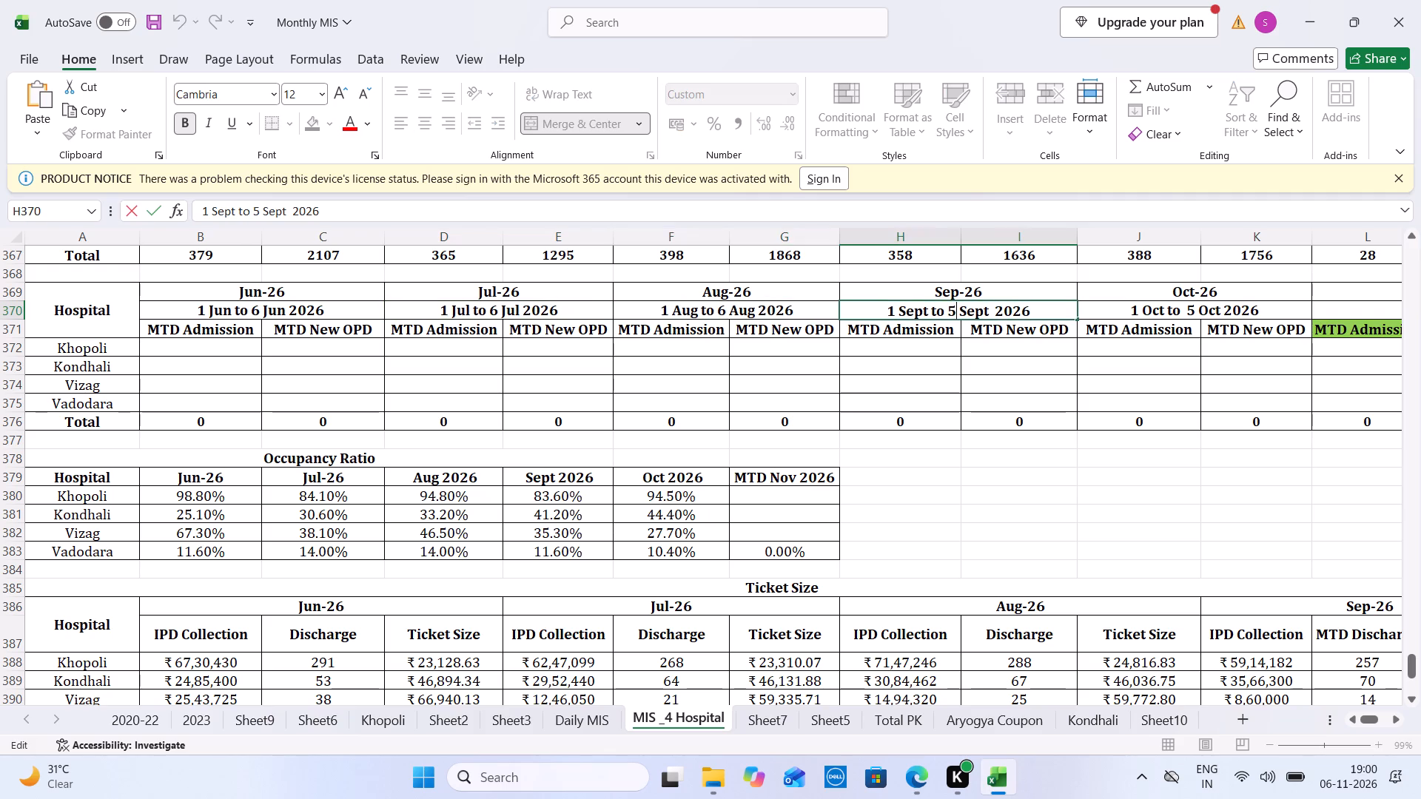
{"action": "key", "text": "BackSpace"}
{"action": "key", "text": "6"}
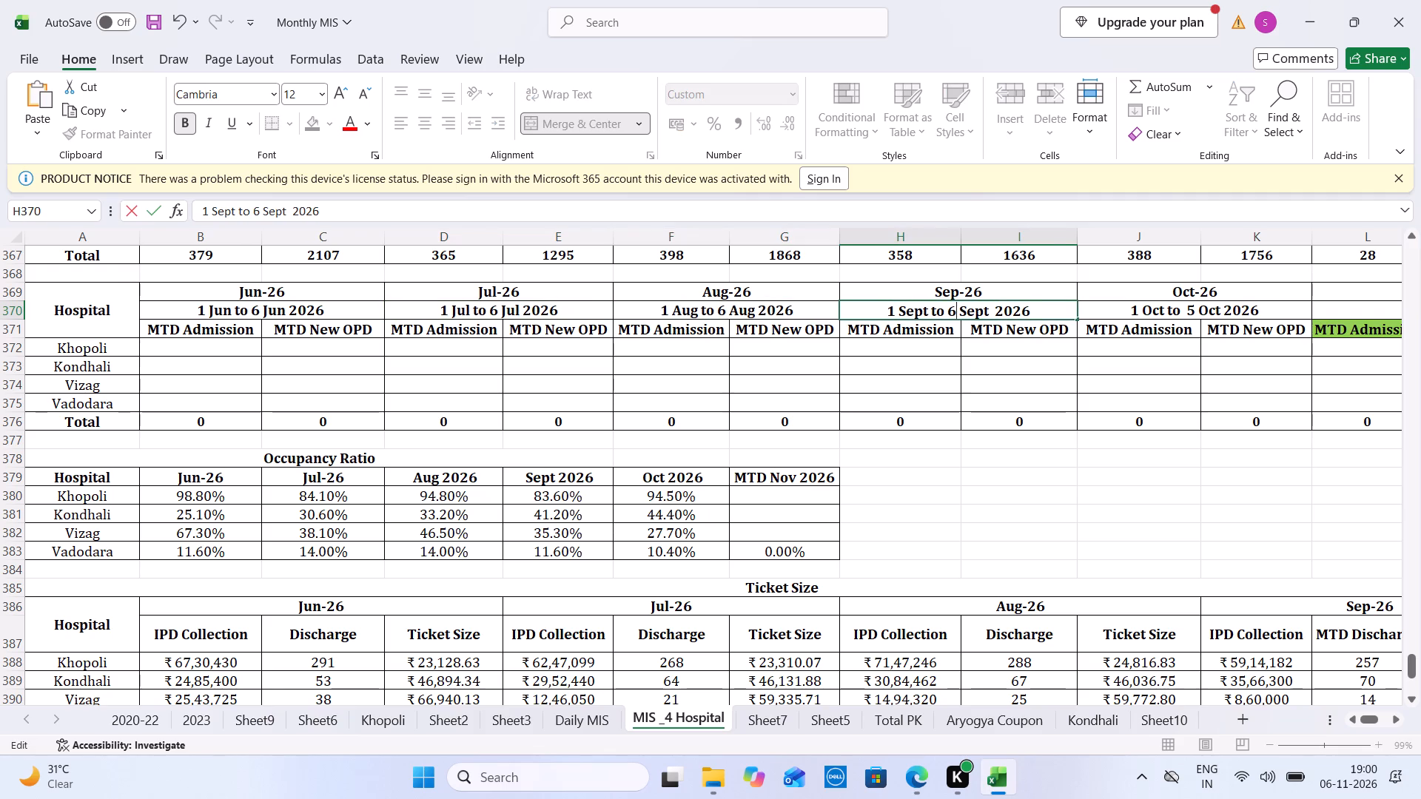
{"action": "double_click", "coordinate": [1192, 314]}
{"action": "key", "text": "BackSpace"}
{"action": "key", "text": "6"}
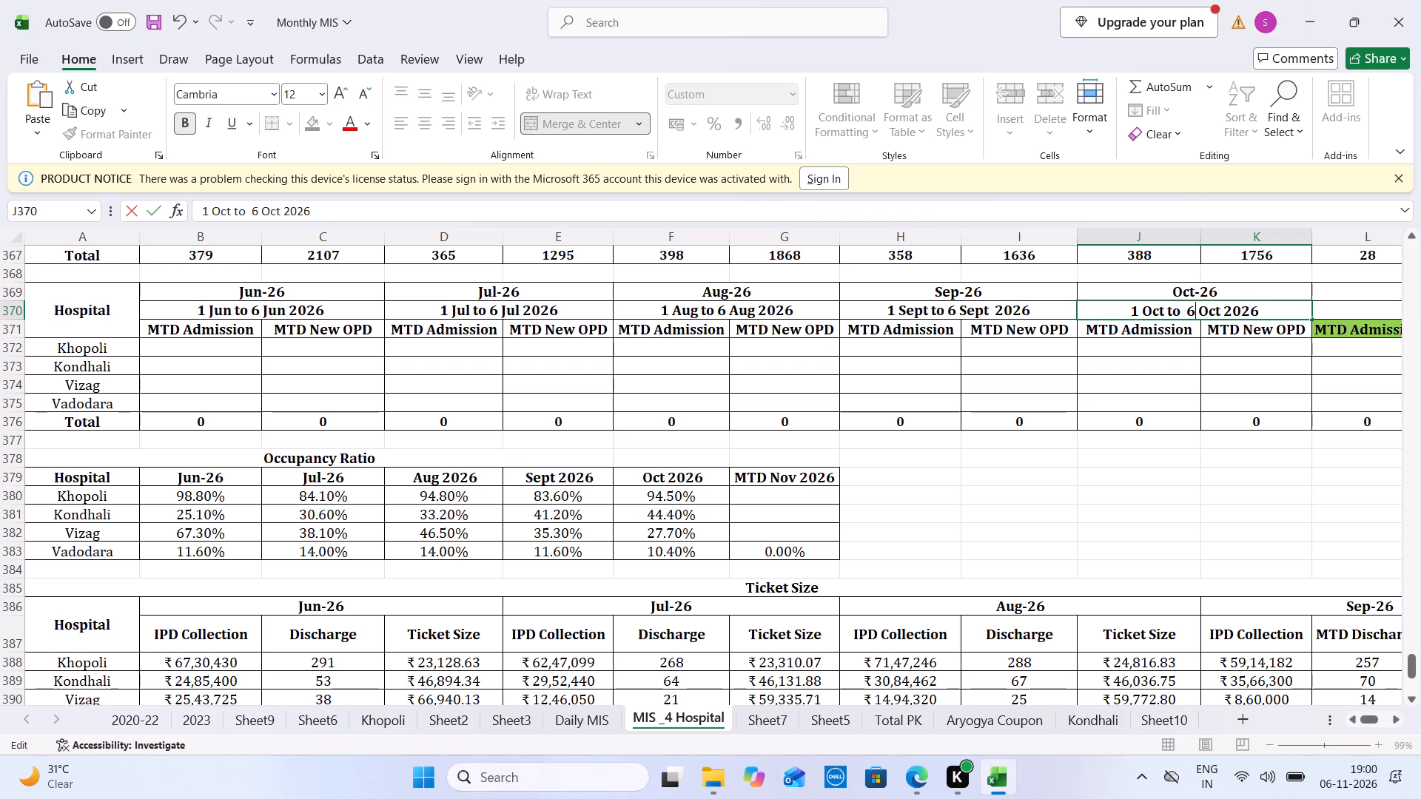
Change the November date range in the same table to 1 Nov to 6 Nov 2026.
{"action": "key", "text": "Tab"}
{"action": "key", "text": "Tab"}
{"action": "key", "text": "Tab"}
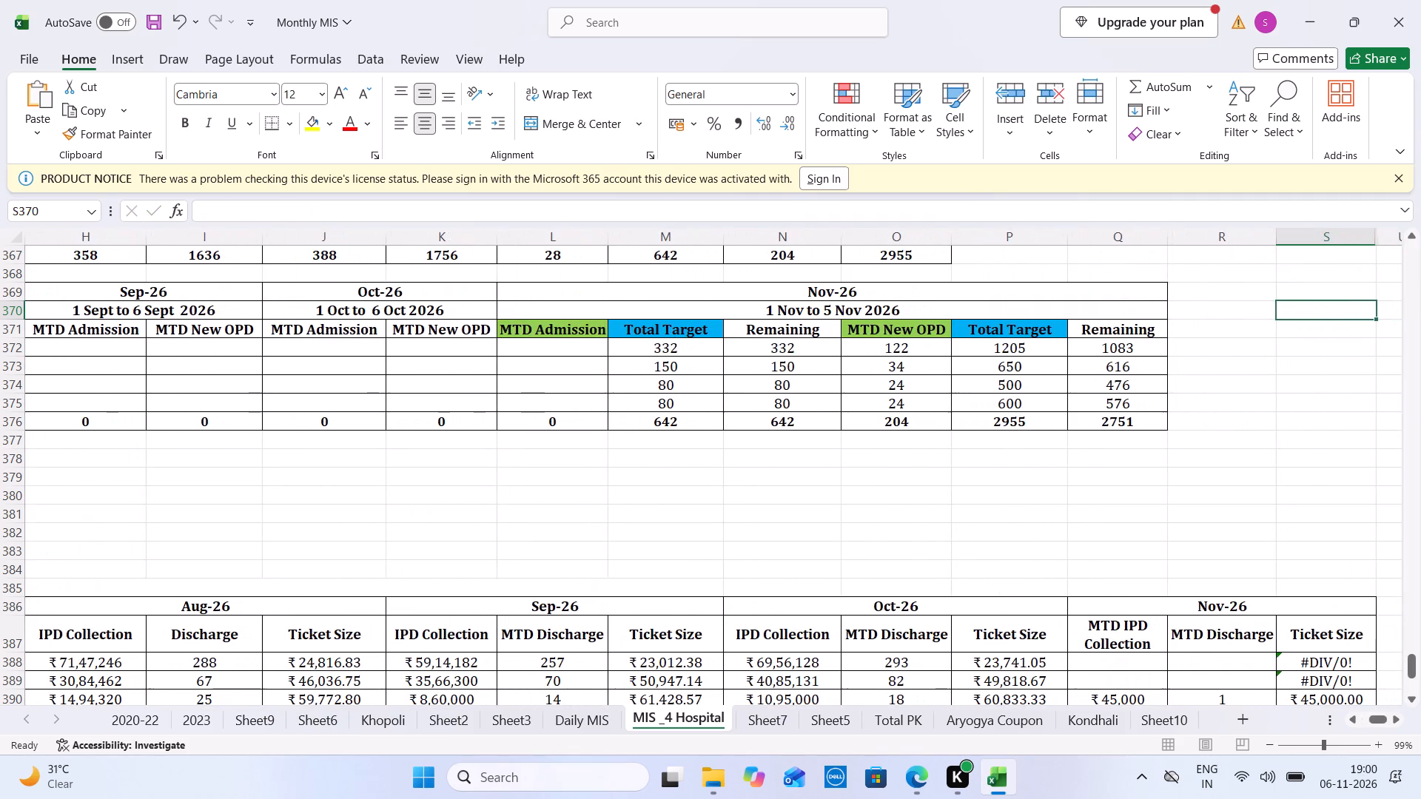
{"action": "left_click", "coordinate": [1046, 317]}
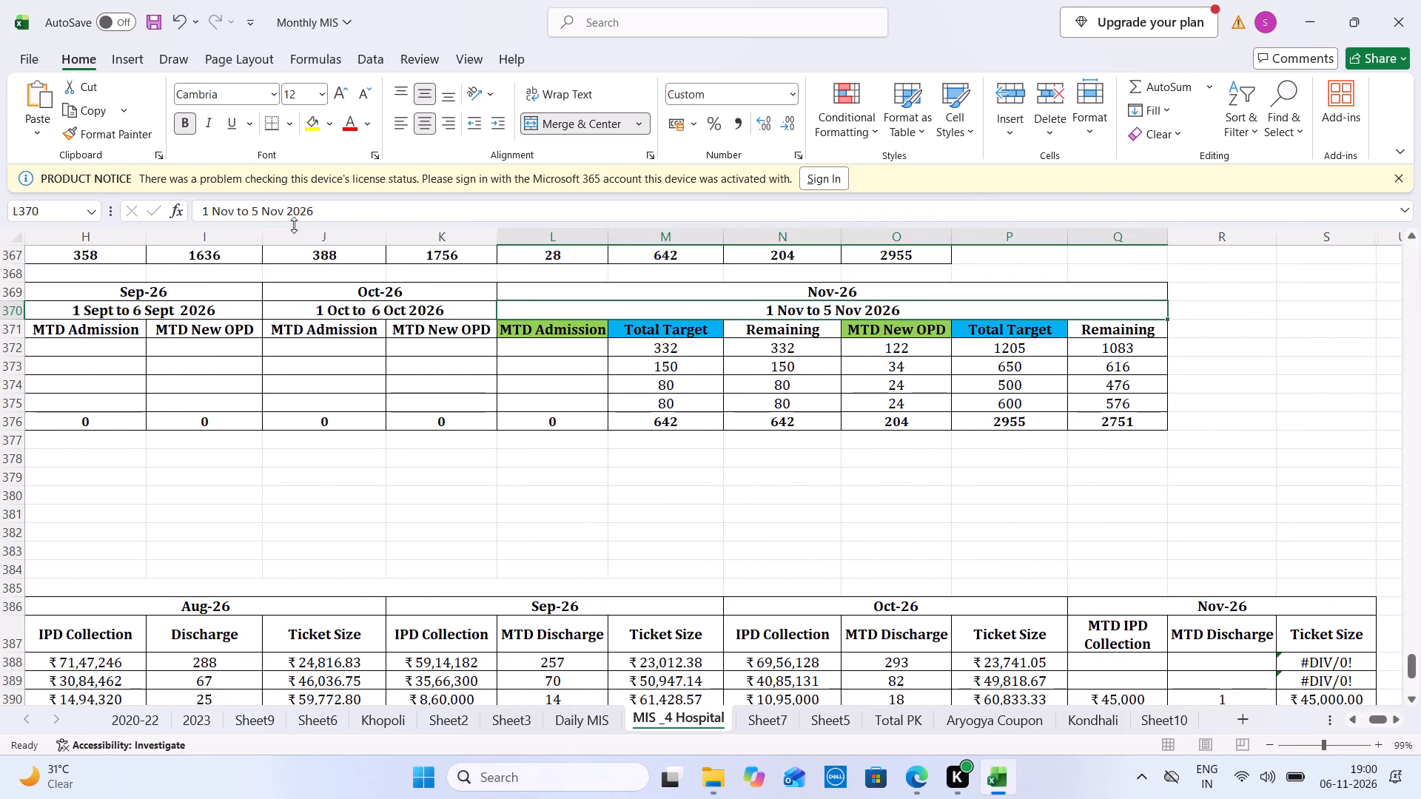
{"action": "left_click", "coordinate": [261, 218]}
{"action": "key", "text": "Left"}
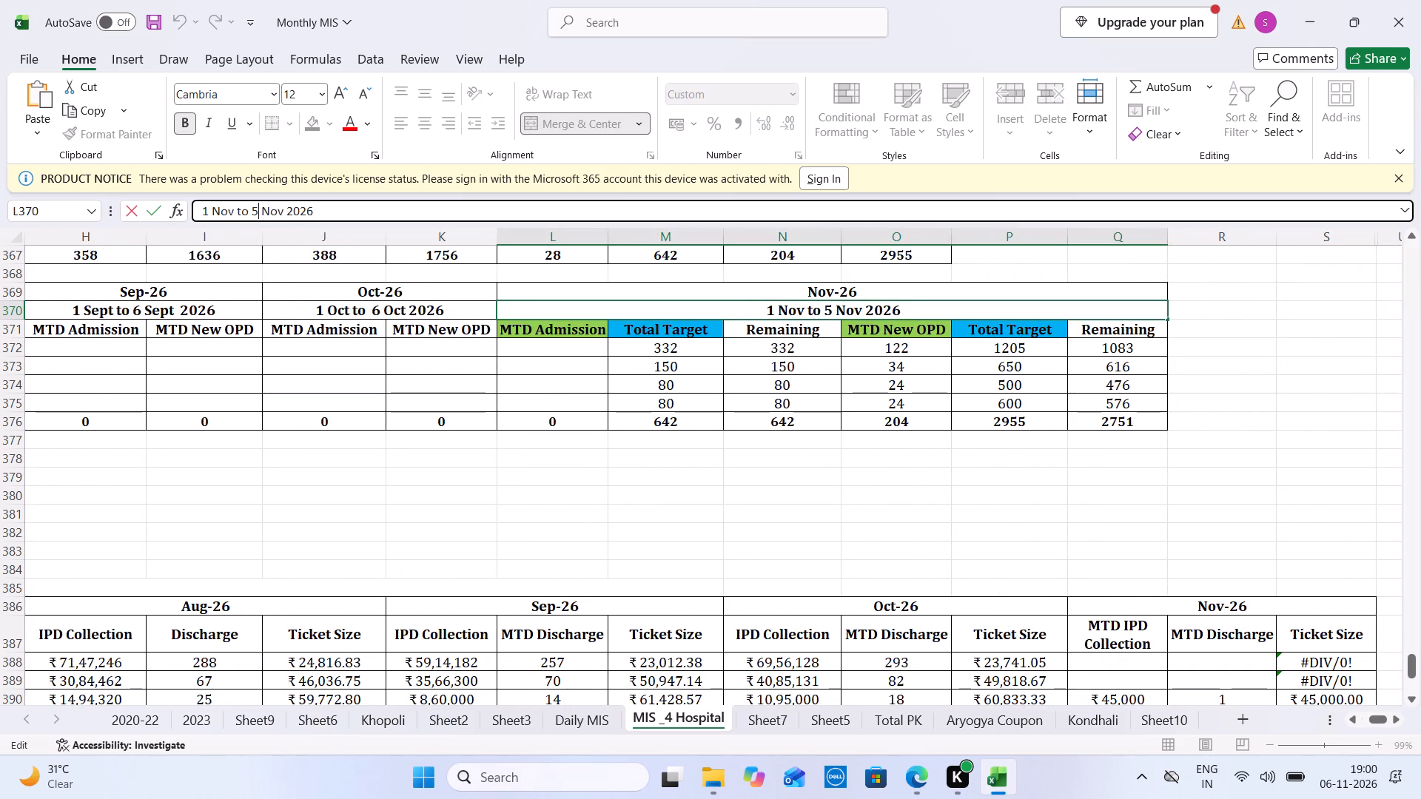
{"action": "key", "text": "BackSpace"}
{"action": "key", "text": "6"}
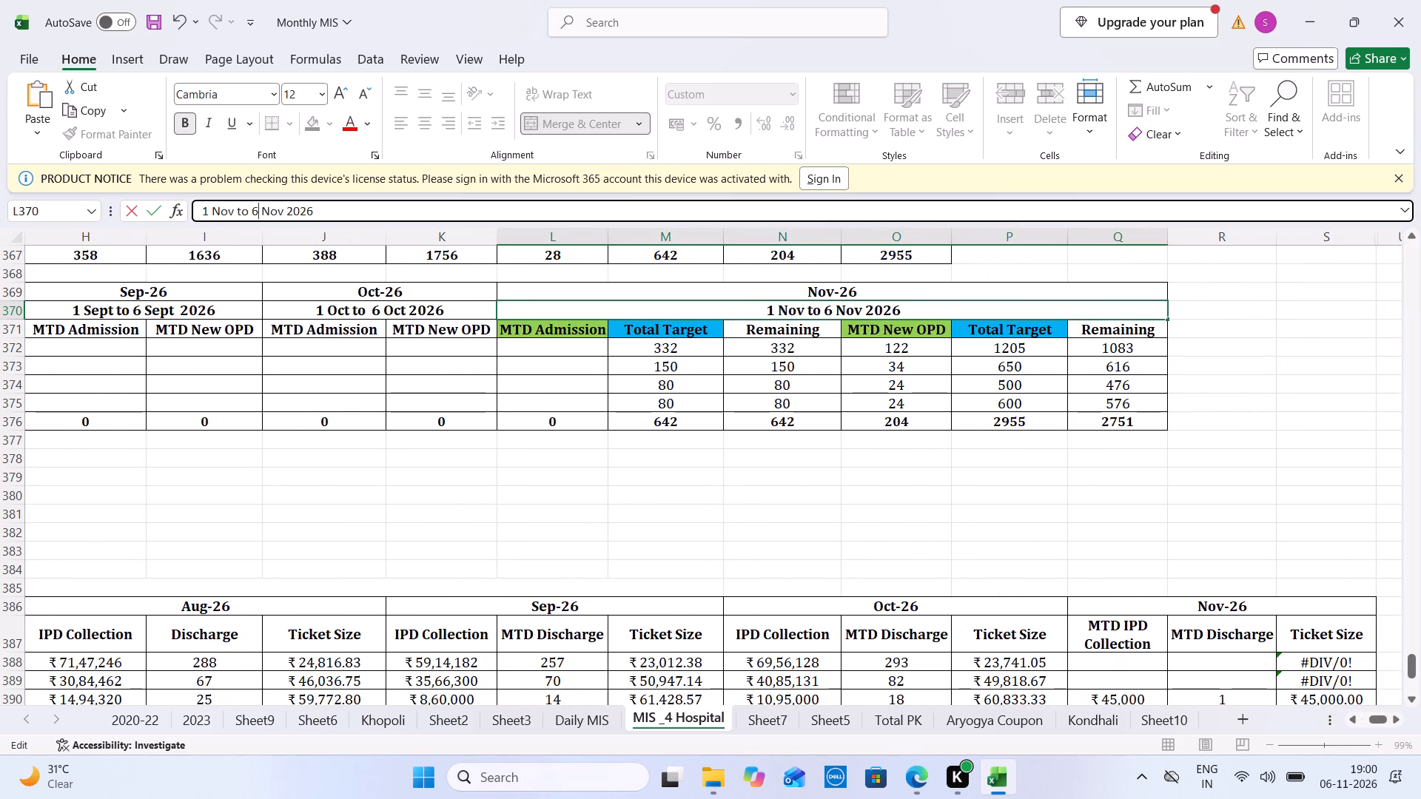
Clear the Nov-26 MTD New OPD figures for all four hospitals in the MTD Admission table.
{"action": "left_click", "coordinate": [844, 364]}
{"action": "key", "text": "Up"}
{"action": "key", "text": "BackSpace"}
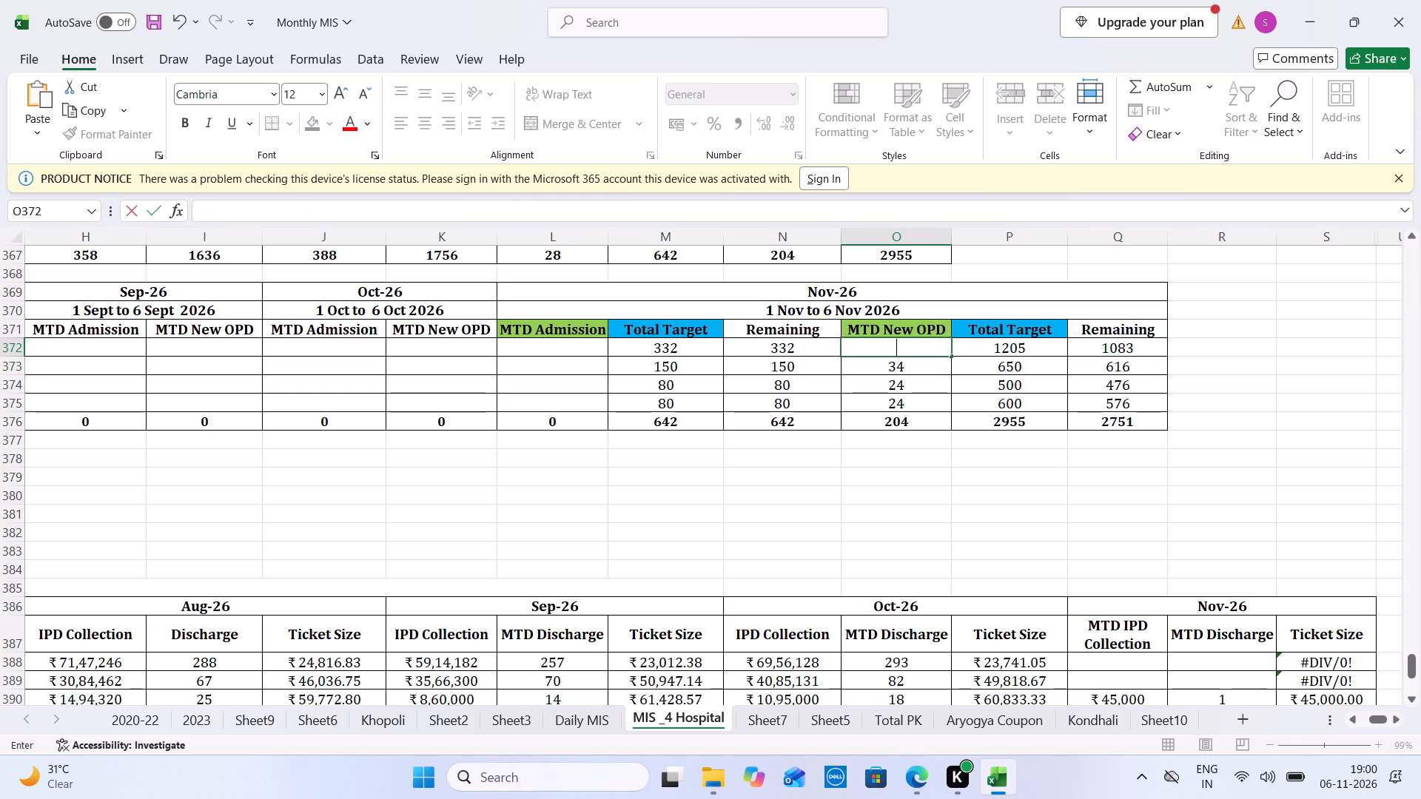
{"action": "key", "text": "Down"}
{"action": "key", "text": "BackSpace"}
{"action": "key", "text": "Down"}
{"action": "key", "text": "BackSpace"}
{"action": "key", "text": "Down"}
{"action": "key", "text": "BackSpace"}
Look over the monthly budget and Total Admission/New OPD tables above the cleared table, across Jun-26 to Nov-26.
{"action": "key", "text": "Left"}
{"action": "key", "text": "Left"}
{"action": "key", "text": "Left"}
{"action": "key", "text": "Left"}
{"action": "key", "text": "Left"}
{"action": "key", "text": "Left"}
{"action": "key", "text": "Left"}
{"action": "key", "text": "Left"}
{"action": "key", "text": "Left"}
{"action": "key", "text": "Left"}
{"action": "key", "text": "Left"}
{"action": "key", "text": "Left"}
{"action": "key", "text": "Left"}
{"action": "key", "text": "Left"}
{"action": "key", "text": "Left"}
{"action": "key", "text": "Left"}
{"action": "key", "text": "Left"}
{"action": "key", "text": "Left"}
{"action": "key", "text": "Left"}
{"action": "key", "text": "Left"}
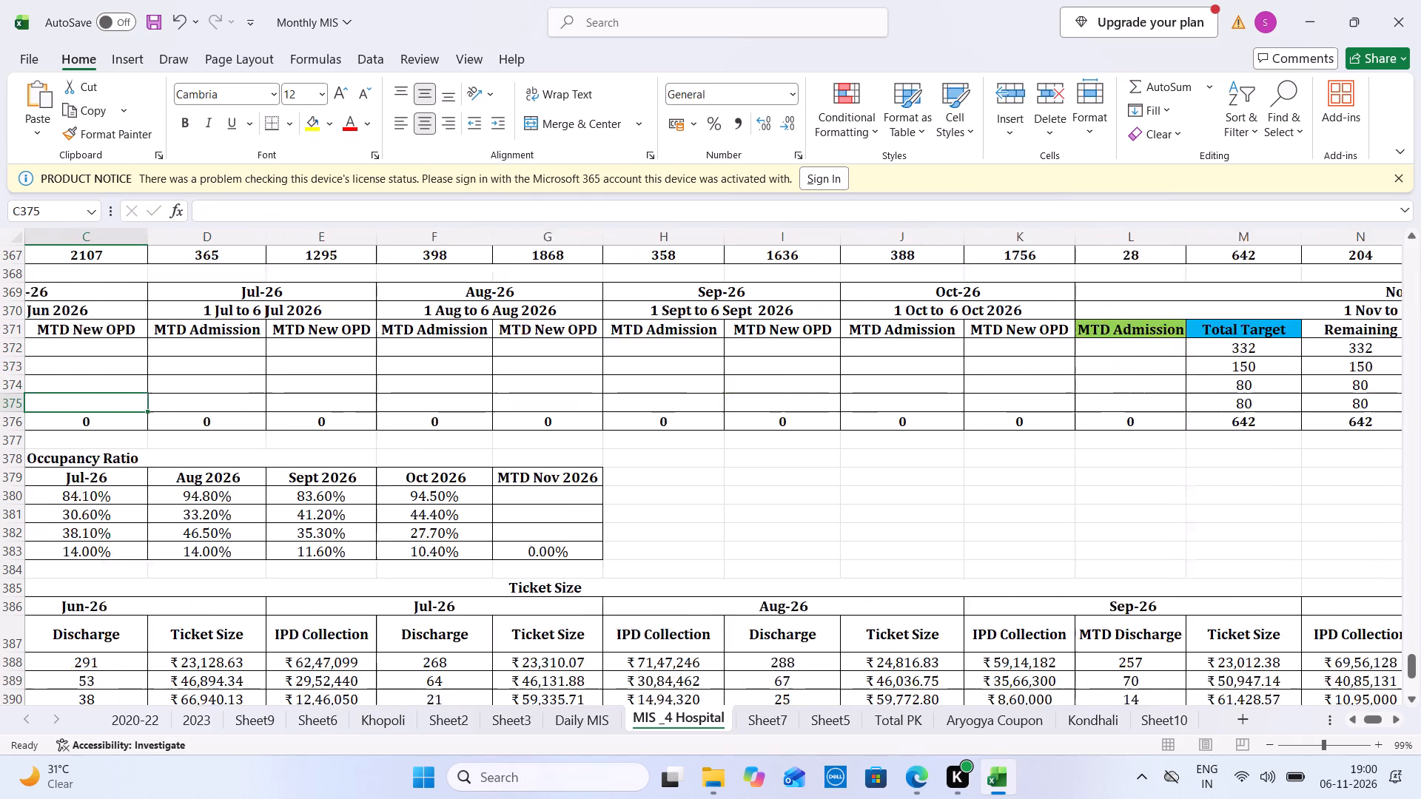
{"action": "key", "text": "Up"}
{"action": "key", "text": "Up"}
{"action": "key", "text": "Up"}
{"action": "key", "text": "Up"}
{"action": "key", "text": "Up"}
{"action": "key", "text": "Up"}
{"action": "key", "text": "Up"}
{"action": "key", "text": "Up"}
{"action": "key", "text": "Up"}
{"action": "key", "text": "Up"}
{"action": "key", "text": "Up"}
{"action": "key", "text": "Up"}
{"action": "key", "text": "Up"}
{"action": "key", "text": "Up"}
{"action": "key", "text": "Up"}
{"action": "key", "text": "Up"}
{"action": "key", "text": "Up"}
{"action": "key", "text": "Up"}
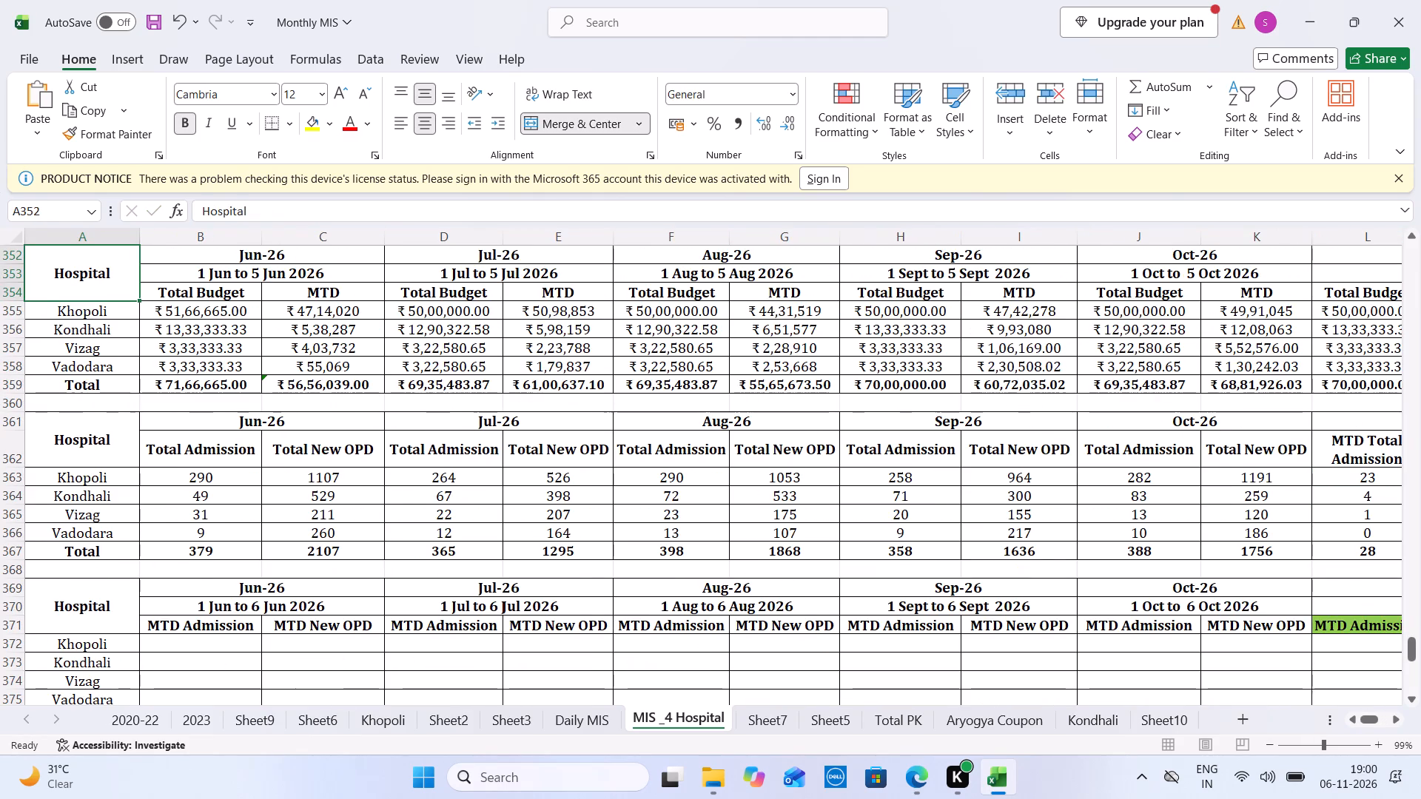
{"action": "key", "text": "Right"}
{"action": "key", "text": "Right"}
{"action": "key", "text": "Right"}
{"action": "key", "text": "Right"}
{"action": "key", "text": "Right"}
{"action": "key", "text": "Right"}
{"action": "key", "text": "Right"}
{"action": "key", "text": "Right"}
{"action": "key", "text": "Right"}
{"action": "key", "text": "Right"}
{"action": "key", "text": "Right"}
{"action": "key", "text": "Right"}
{"action": "key", "text": "Right"}
{"action": "key", "text": "Right"}
{"action": "key", "text": "Right"}
{"action": "key", "text": "Right"}
{"action": "key", "text": "Right"}
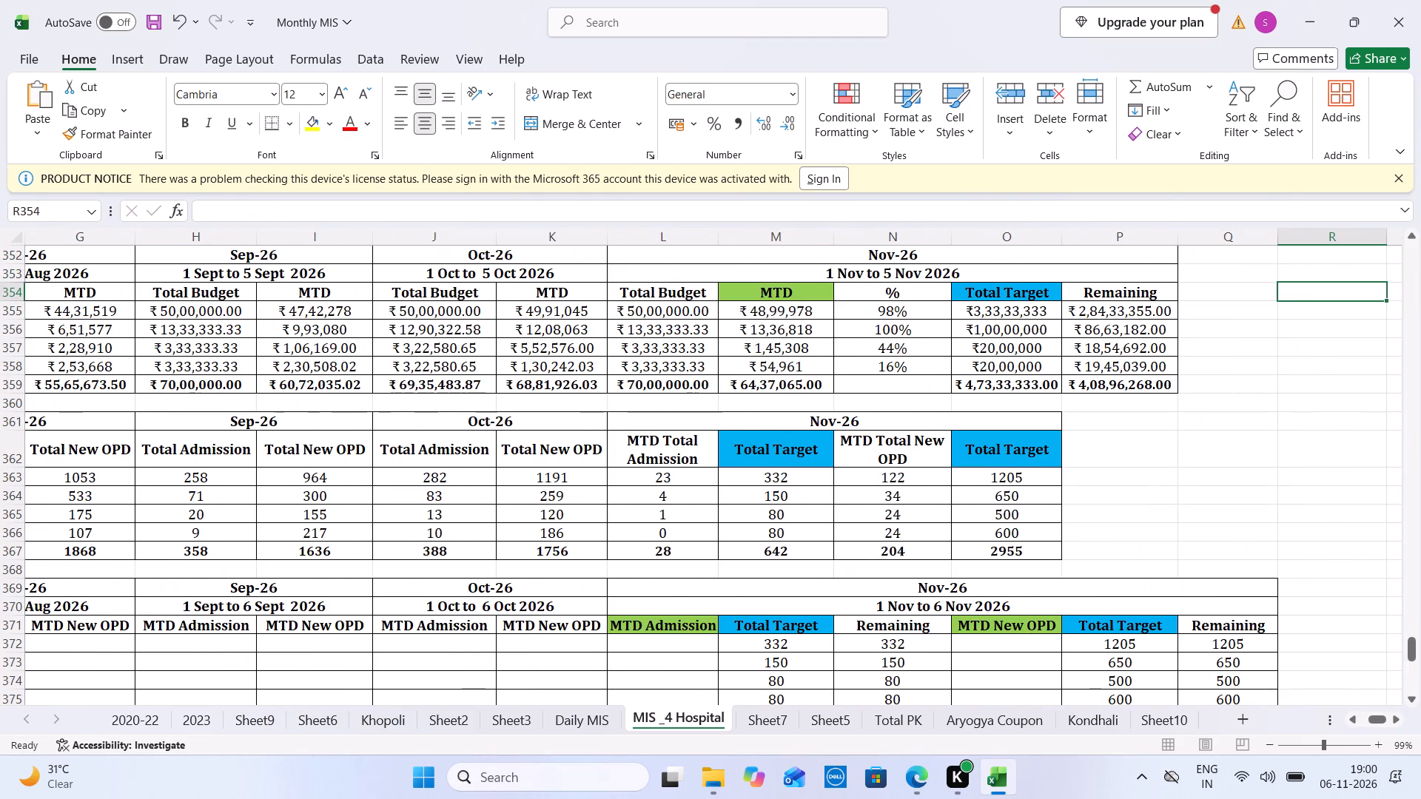
{"action": "key", "text": "Left"}
{"action": "key", "text": "Left"}
{"action": "key", "text": "Left"}
{"action": "key", "text": "Left"}
{"action": "key", "text": "Left"}
{"action": "key", "text": "Left"}
{"action": "key", "text": "Left"}
{"action": "key", "text": "Left"}
{"action": "key", "text": "Left"}
{"action": "key", "text": "Left"}
{"action": "key", "text": "Left"}
{"action": "key", "text": "Left"}
{"action": "key", "text": "Left"}
{"action": "key", "text": "Left"}
{"action": "key", "text": "Left"}
{"action": "key", "text": "Left"}
{"action": "key", "text": "Left"}
{"action": "key", "text": "Left"}
{"action": "key", "text": "Left"}
{"action": "key", "text": "Left"}
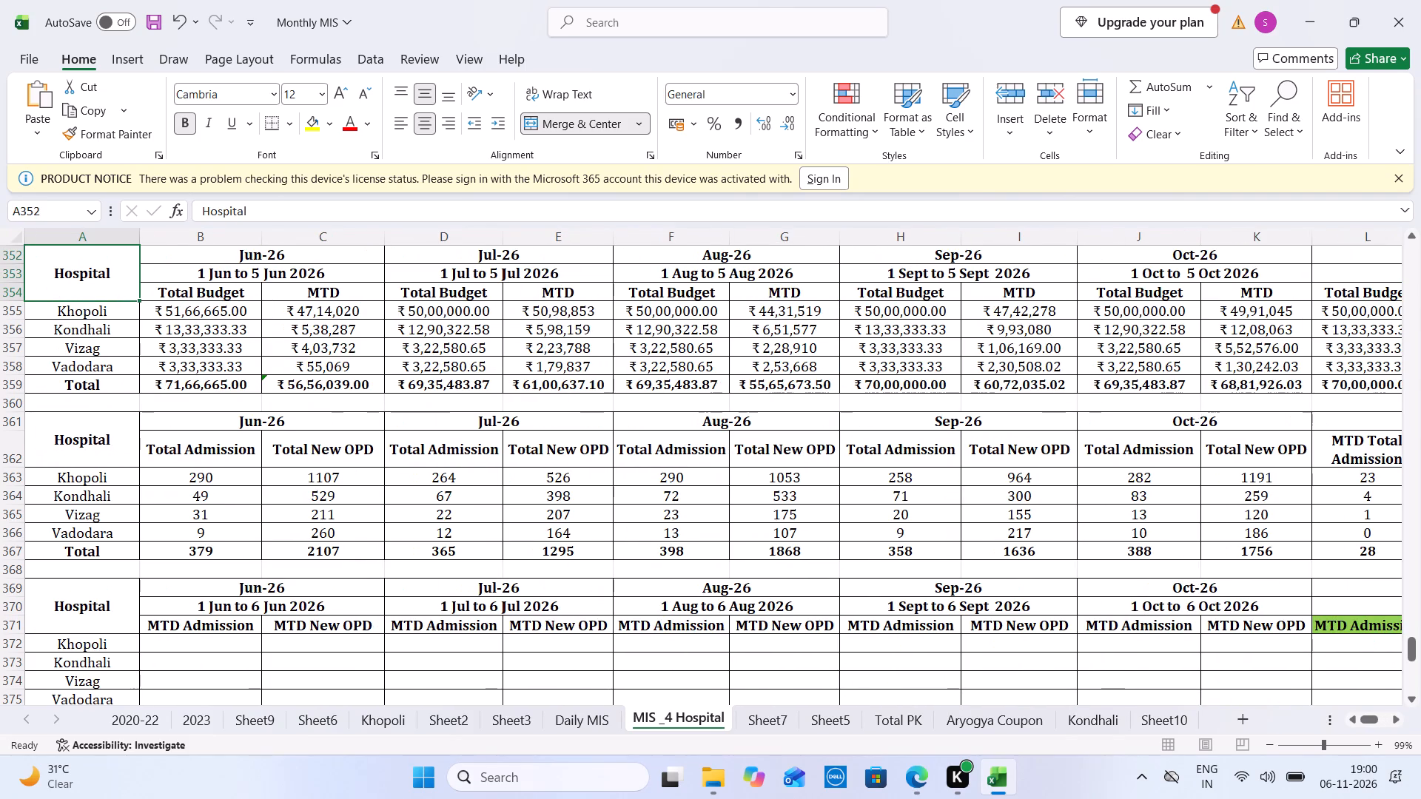
Clear the four hospitals' Nov-26 MTD Total Admission figures in the Total Admission/New OPD table.
{"action": "left_click", "coordinate": [1233, 462]}
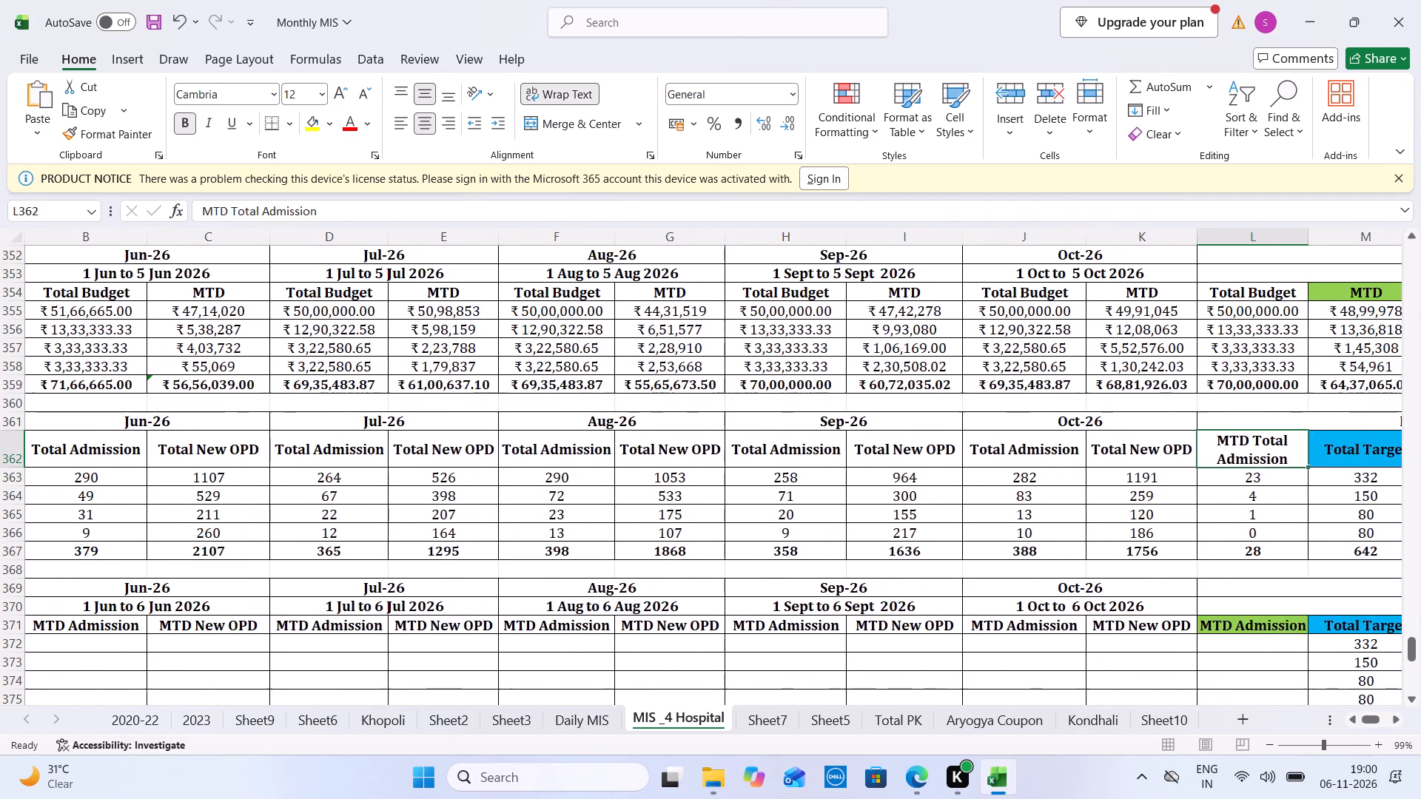
{"action": "key", "text": "Right"}
{"action": "key", "text": "Right"}
{"action": "key", "text": "Right"}
{"action": "key", "text": "Right"}
{"action": "key", "text": "Right"}
{"action": "key", "text": "Right"}
{"action": "left_click_drag", "start_coordinate": [664, 481], "coordinate": [665, 536]}
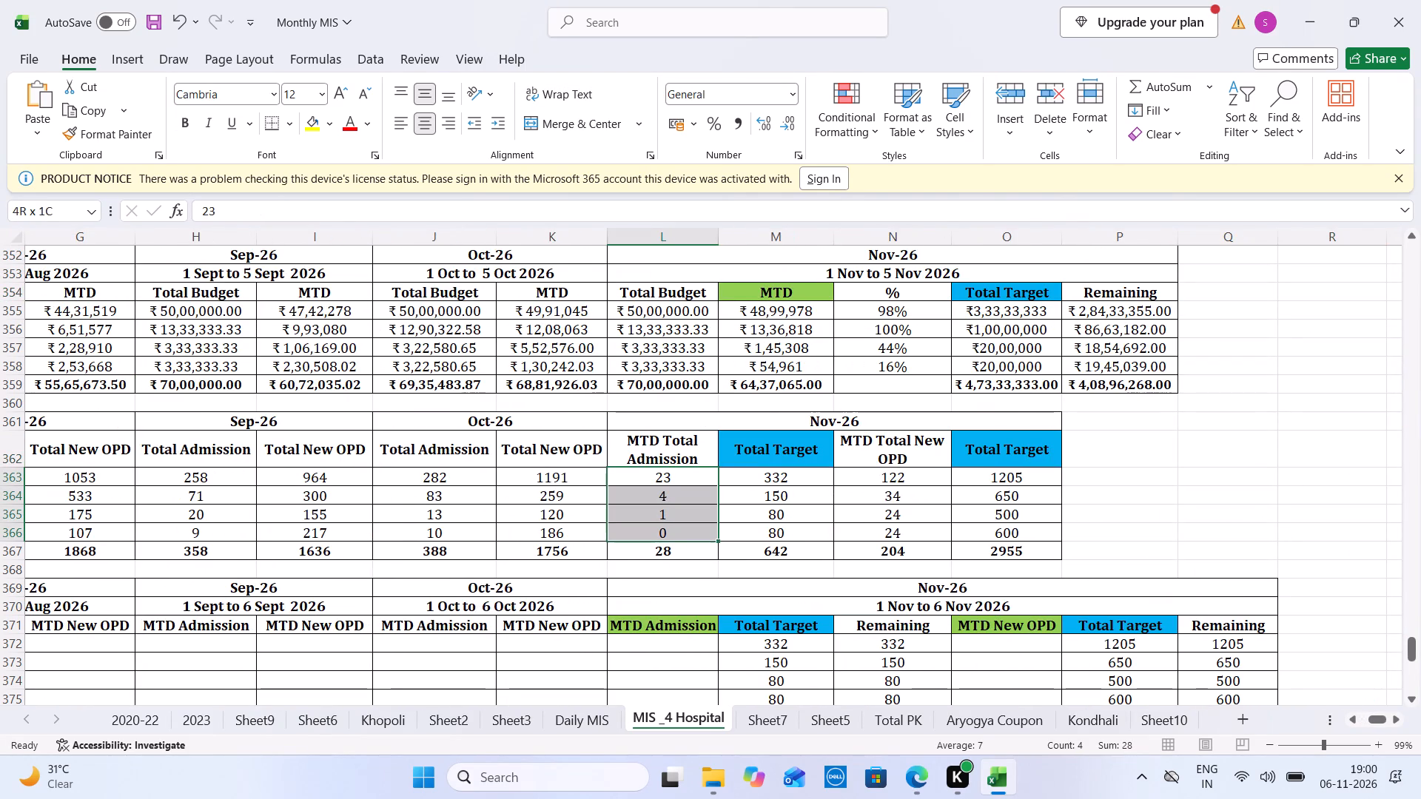
{"action": "left_click_drag", "start_coordinate": [665, 536], "coordinate": [665, 538]}
{"action": "right_click", "coordinate": [677, 499]}
{"action": "left_click", "coordinate": [746, 434]}
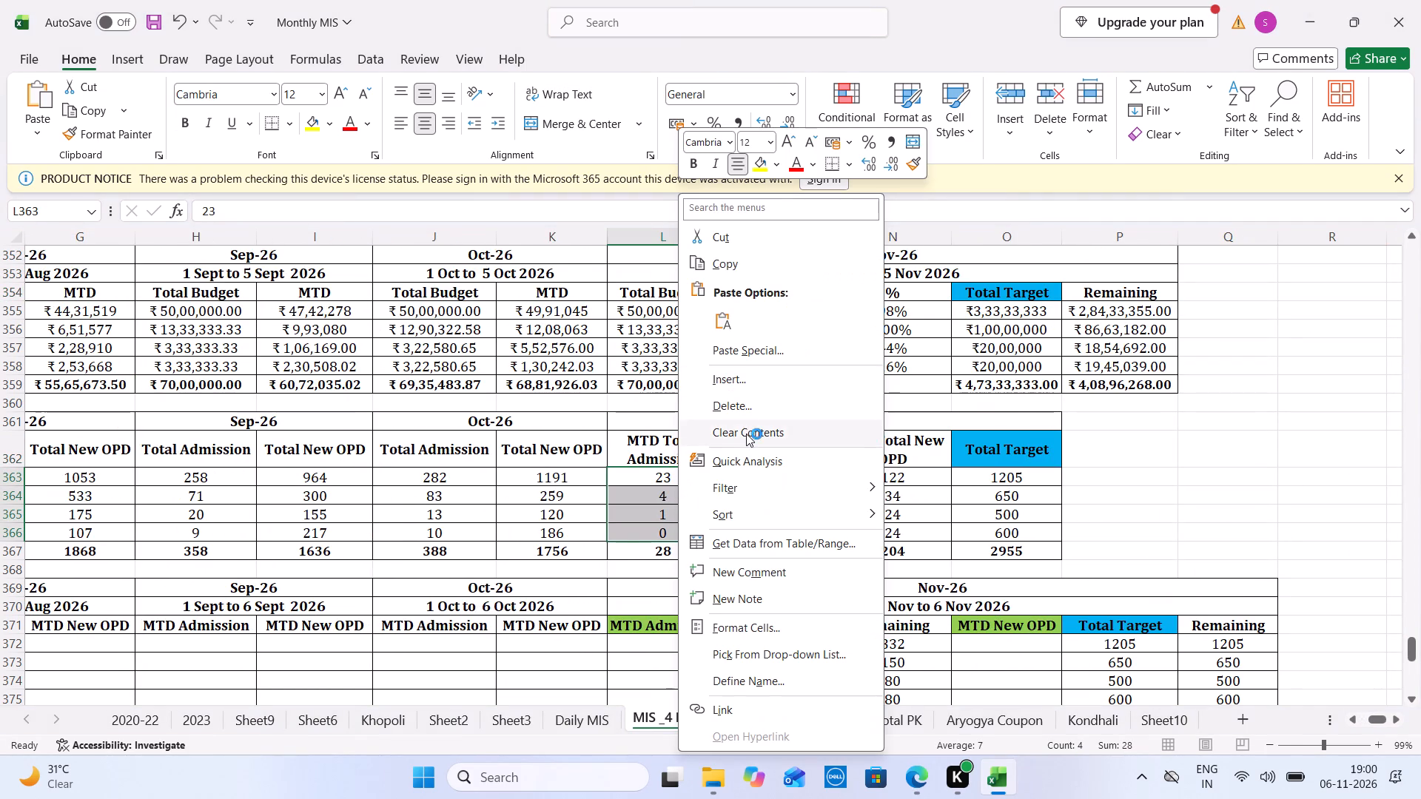
Clear the four hospitals' Nov-26 MTD Total New OPD figures in the same table.
{"action": "left_click_drag", "start_coordinate": [893, 482], "coordinate": [893, 522]}
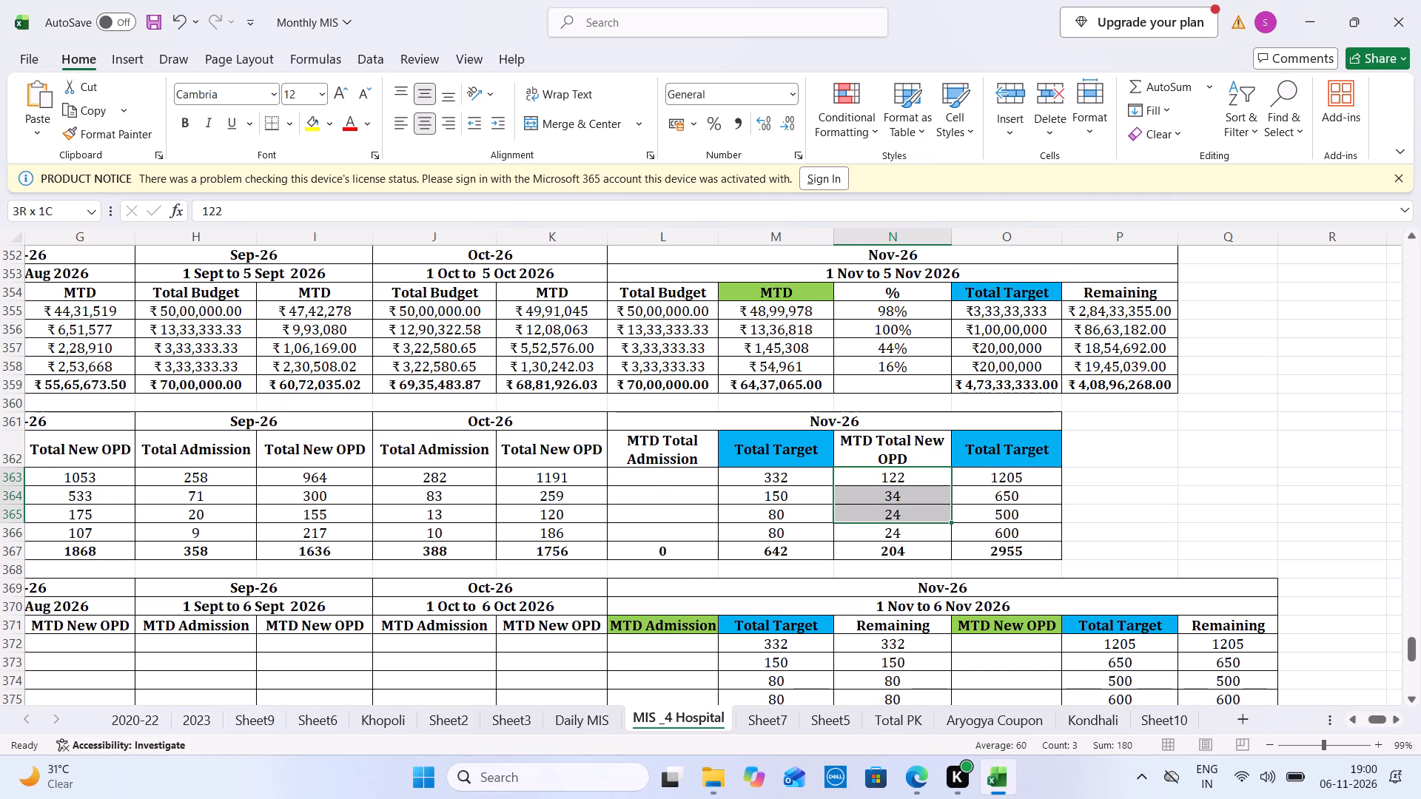
{"action": "left_click_drag", "start_coordinate": [893, 522], "coordinate": [894, 523]}
{"action": "right_click", "coordinate": [894, 523]}
{"action": "left_click", "coordinate": [947, 437]}
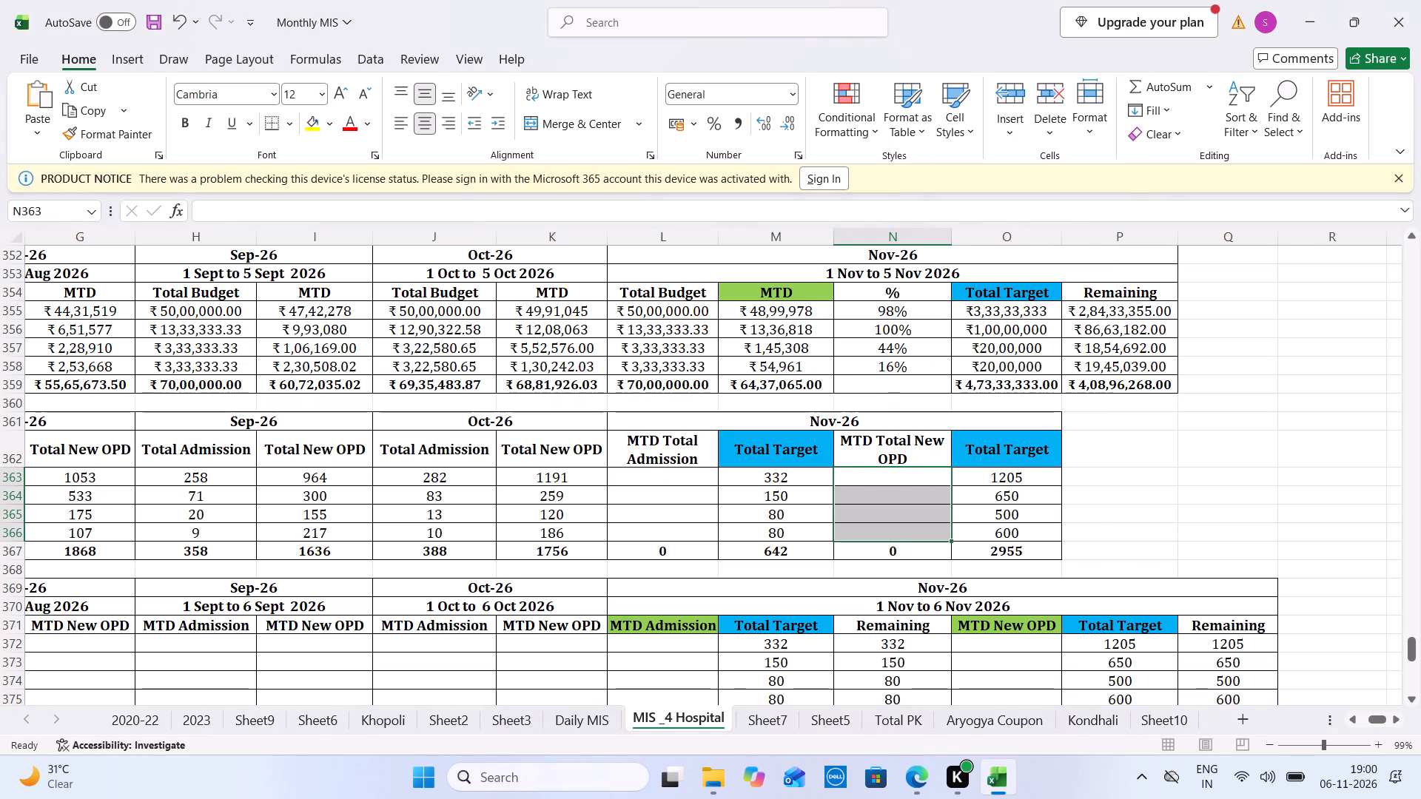
Clear the four hospitals' Nov-26 MTD amounts in the Total Budget table, leaving the total row in place.
{"action": "left_click_drag", "start_coordinate": [810, 309], "coordinate": [802, 361]}
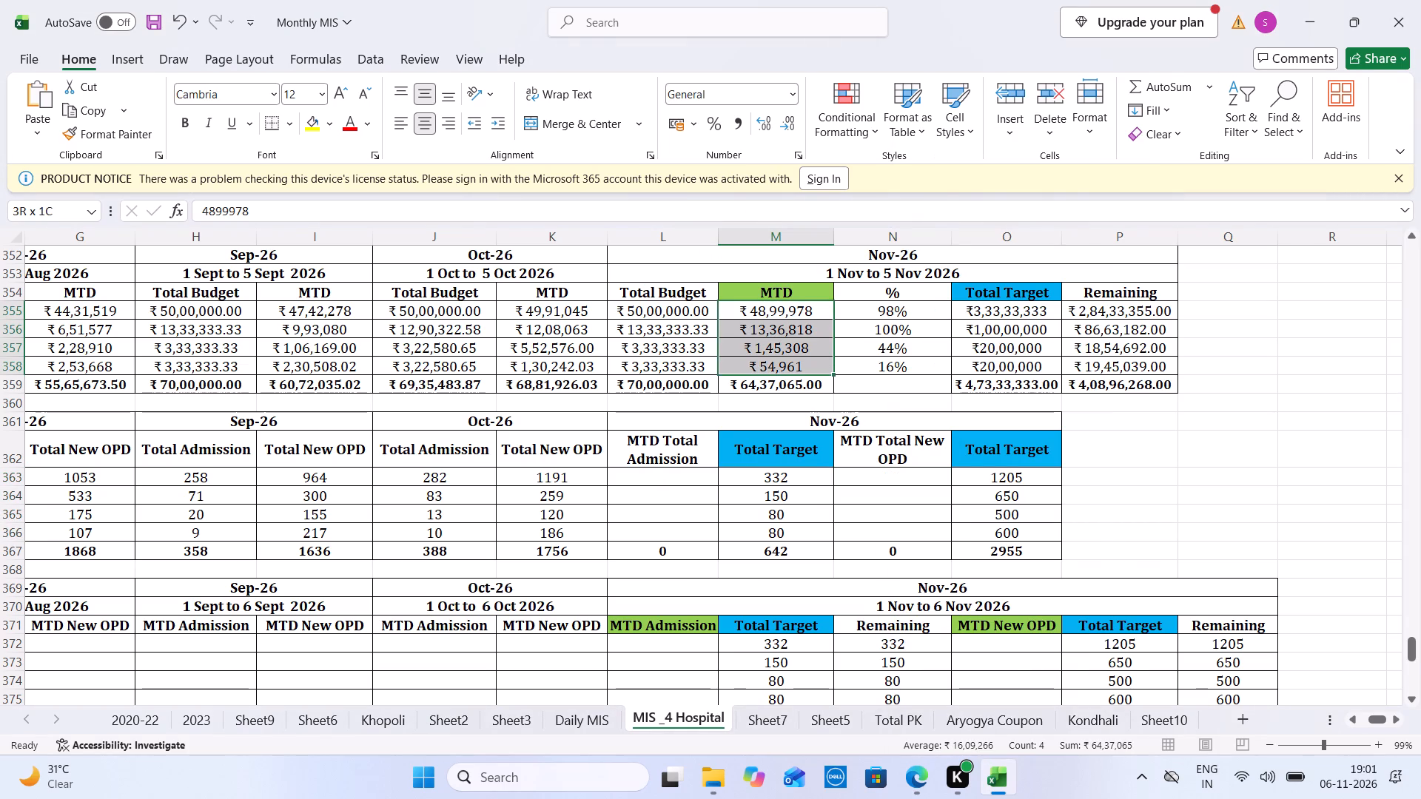
{"action": "left_click_drag", "start_coordinate": [802, 361], "coordinate": [802, 362]}
{"action": "left_click", "coordinate": [802, 362]}
{"action": "left_click_drag", "start_coordinate": [817, 309], "coordinate": [815, 335]}
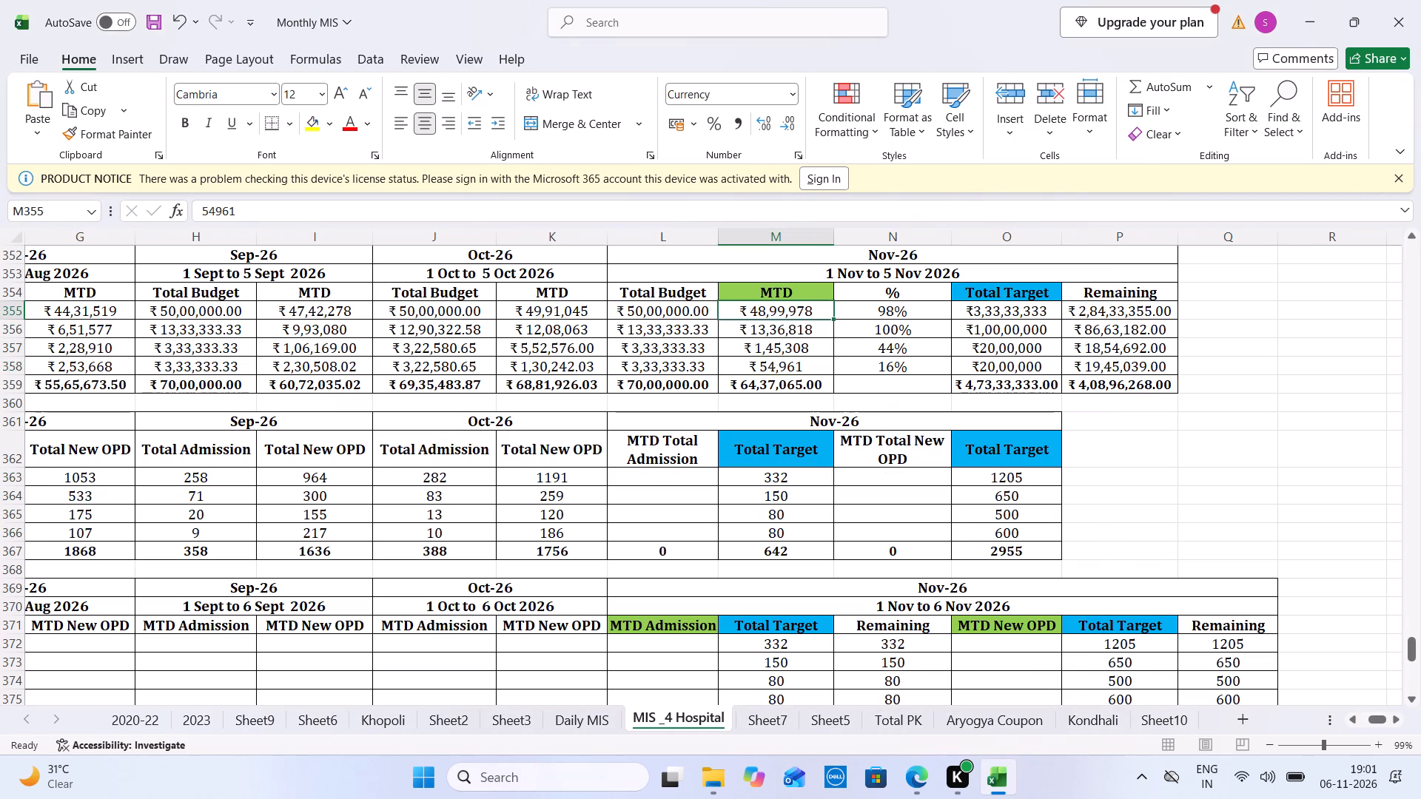
{"action": "left_click_drag", "start_coordinate": [815, 335], "coordinate": [813, 364]}
{"action": "right_click", "coordinate": [813, 364]}
{"action": "left_click", "coordinate": [863, 431]}
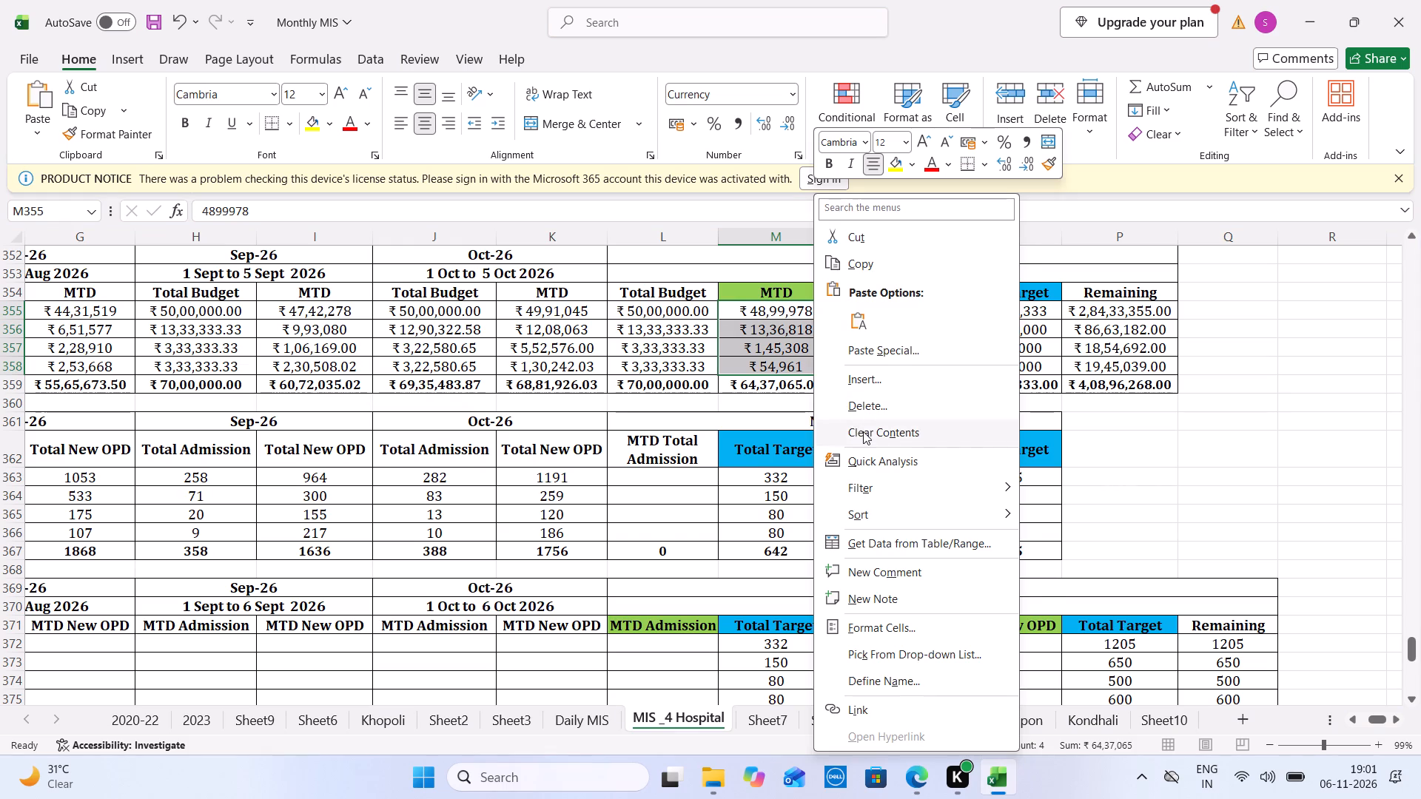
Change the budget table's date ranges to 1 Nov to 6 Nov 2026 and 1 Oct to 6 Oct 2026.
{"action": "double_click", "coordinate": [892, 268]}
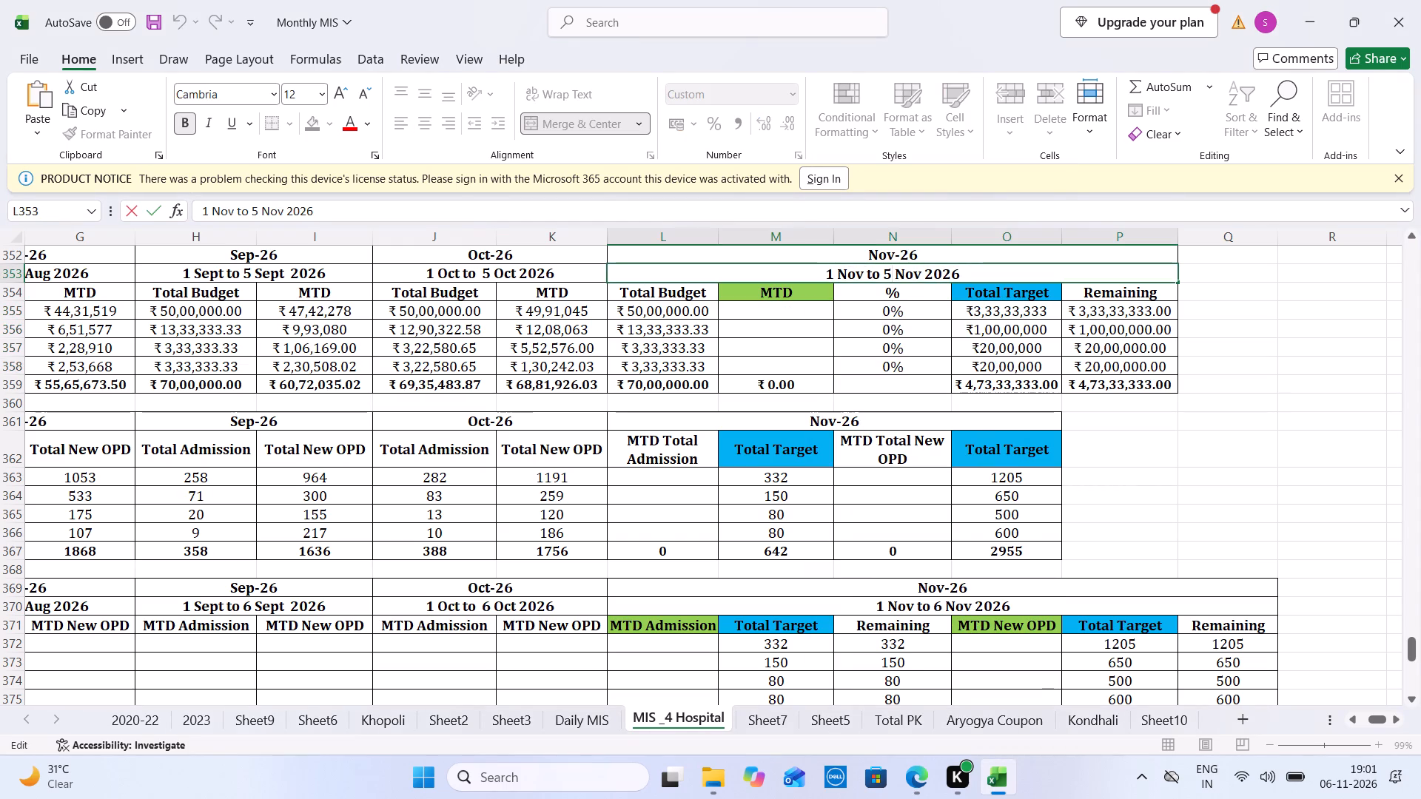
{"action": "key", "text": "BackSpace"}
{"action": "key", "text": "6"}
{"action": "double_click", "coordinate": [488, 272]}
{"action": "key", "text": "BackSpace"}
{"action": "key", "text": "6"}
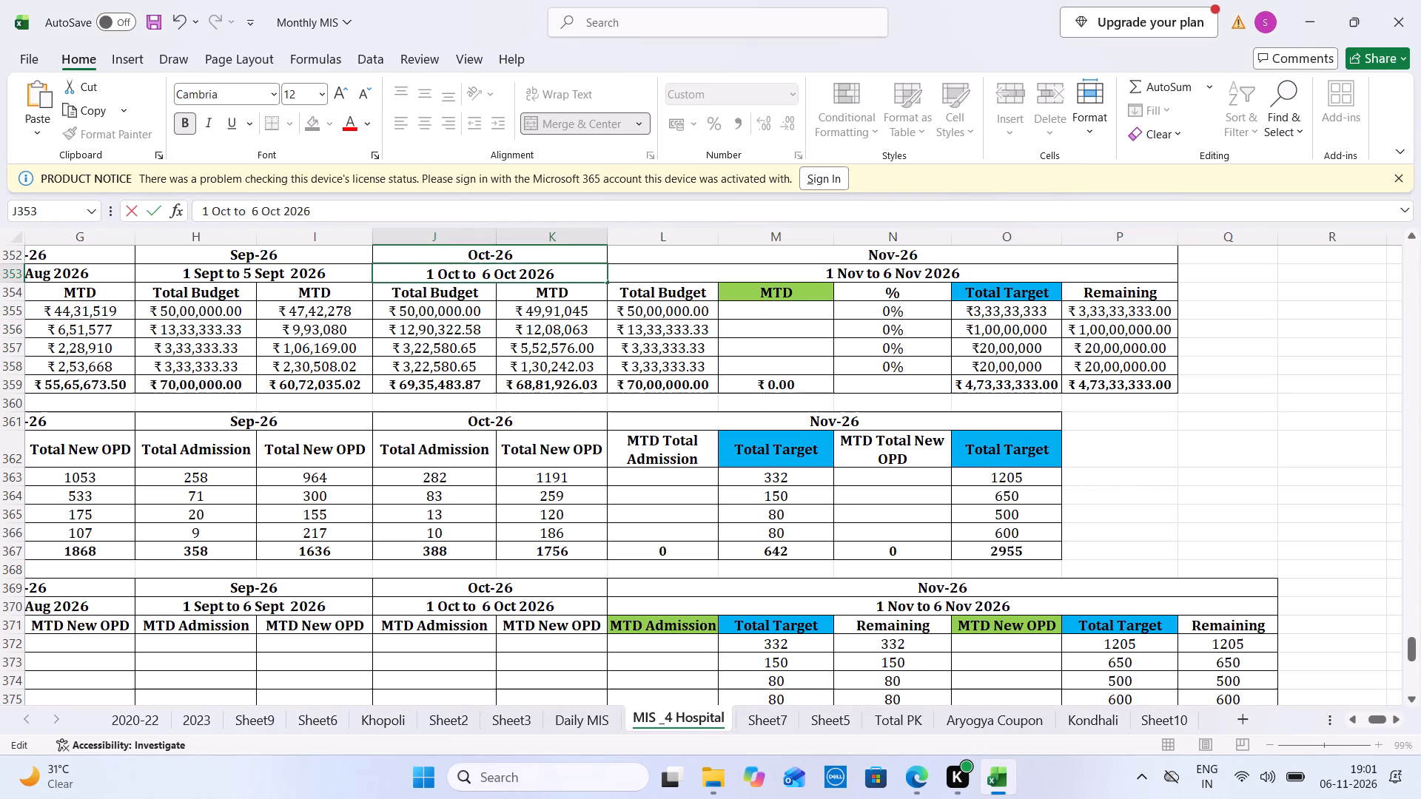
Clear the Oct-26 MTD amounts for all four hospitals in the budget table.
{"action": "left_click", "coordinate": [578, 303]}
{"action": "key", "text": "BackSpace"}
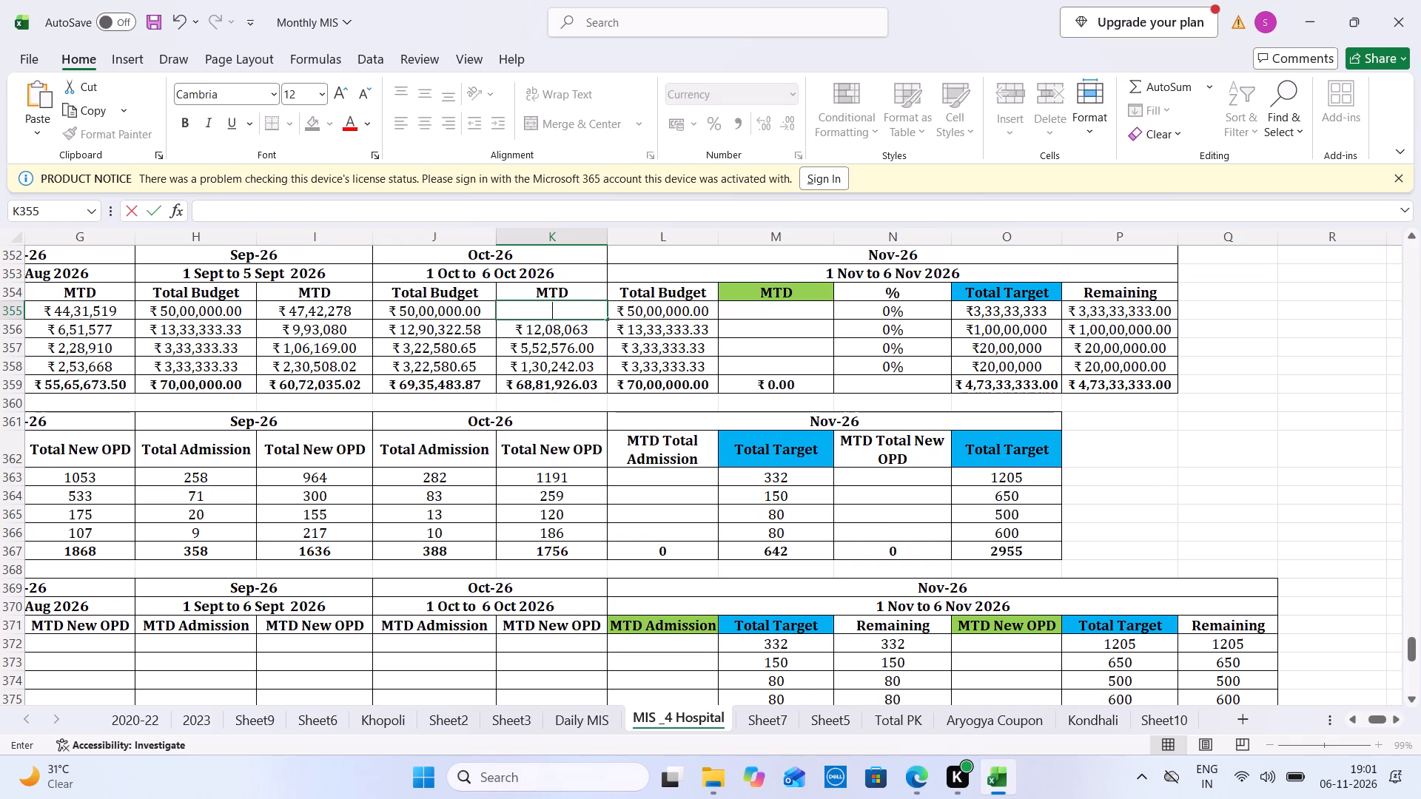
{"action": "key", "text": "Down"}
{"action": "key", "text": "BackSpace"}
{"action": "key", "text": "Down"}
{"action": "key", "text": "BackSpace"}
{"action": "key", "text": "Down"}
{"action": "key", "text": "BackSpace"}
Clear the Jun-26 MTD amounts for all four hospitals in the budget table.
{"action": "key", "text": "Left"}
{"action": "key", "text": "Left"}
{"action": "key", "text": "Left"}
{"action": "key", "text": "Left"}
{"action": "key", "text": "Left"}
{"action": "key", "text": "Left"}
{"action": "key", "text": "Left"}
{"action": "key", "text": "Left"}
{"action": "key", "text": "Left"}
{"action": "key", "text": "Left"}
{"action": "key", "text": "Left"}
{"action": "key", "text": "Left"}
{"action": "key", "text": "Left"}
{"action": "key", "text": "Left"}
{"action": "key", "text": "Left"}
{"action": "key", "text": "Left"}
{"action": "key", "text": "Left"}
{"action": "key", "text": "Left"}
{"action": "key", "text": "Left"}
{"action": "key", "text": "Left"}
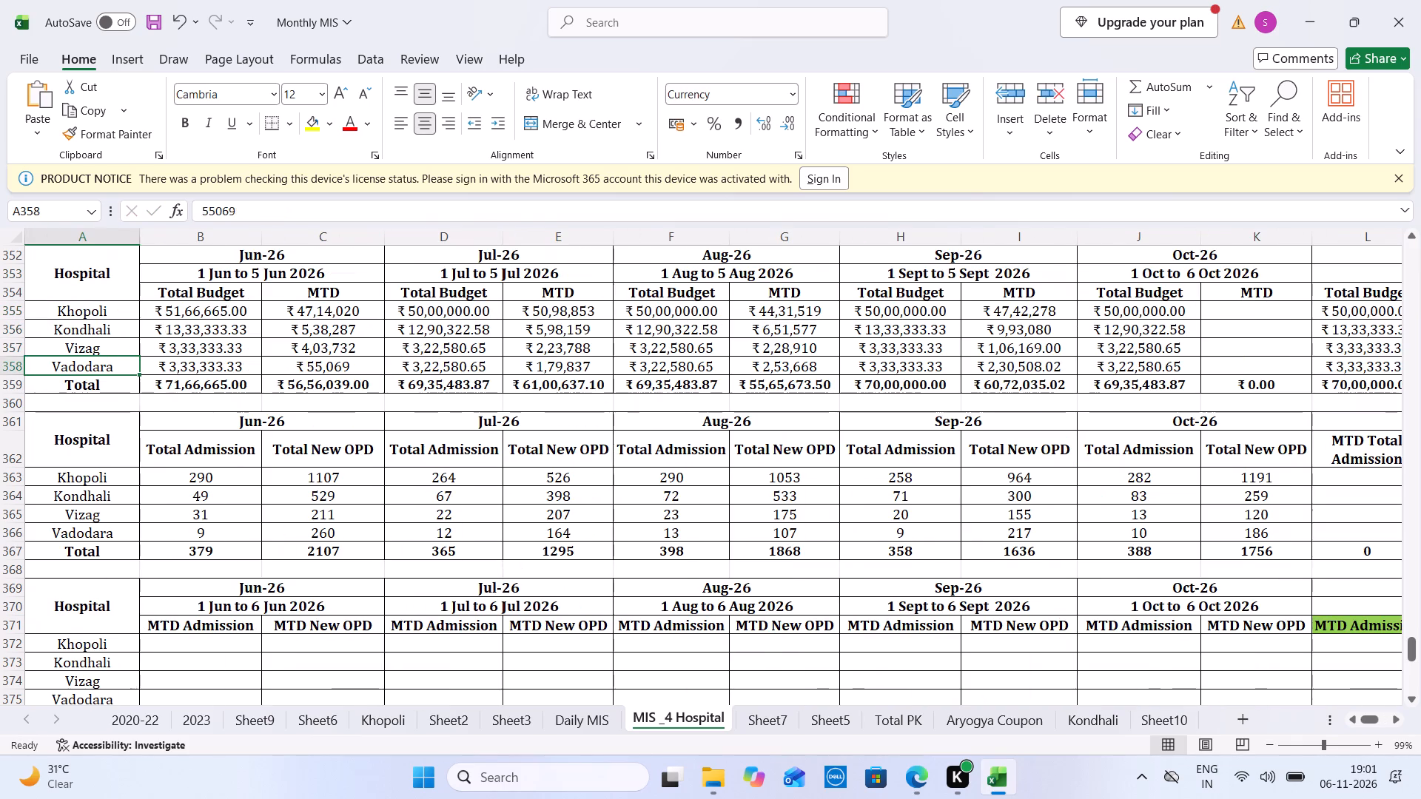
{"action": "key", "text": "Right"}
{"action": "key", "text": "Right"}
{"action": "key", "text": "BackSpace"}
{"action": "key", "text": "Up"}
{"action": "key", "text": "BackSpace"}
{"action": "key", "text": "Up"}
{"action": "key", "text": "BackSpace"}
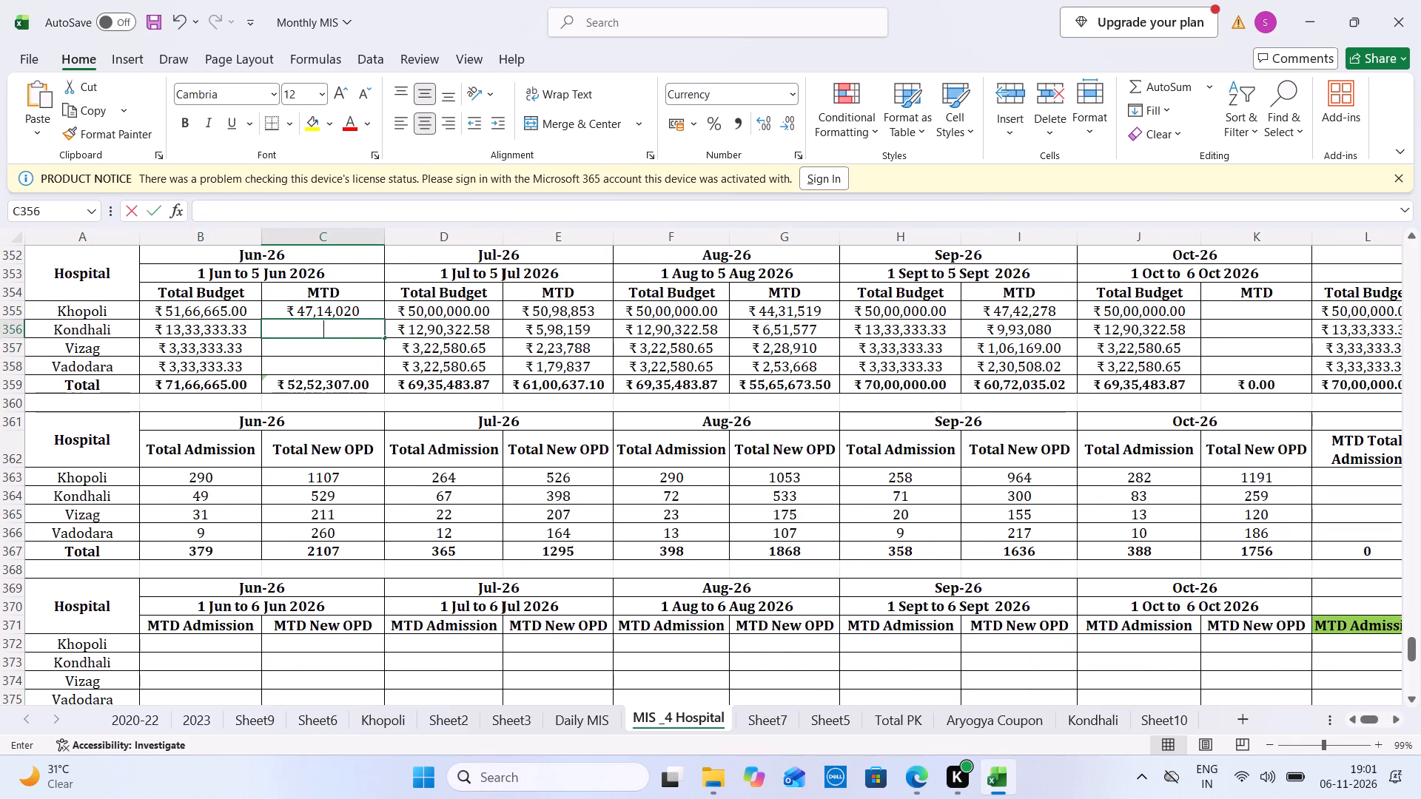
{"action": "key", "text": "Up"}
{"action": "key", "text": "BackSpace"}
Clear the Jul-26 MTD amounts for all four hospitals in the budget table.
{"action": "key", "text": "Right"}
{"action": "key", "text": "Right"}
{"action": "key", "text": "BackSpace"}
{"action": "key", "text": "Down"}
{"action": "key", "text": "BackSpace"}
{"action": "key", "text": "Down"}
{"action": "key", "text": "BackSpace"}
{"action": "key", "text": "BackSpace"}
{"action": "key", "text": "Down"}
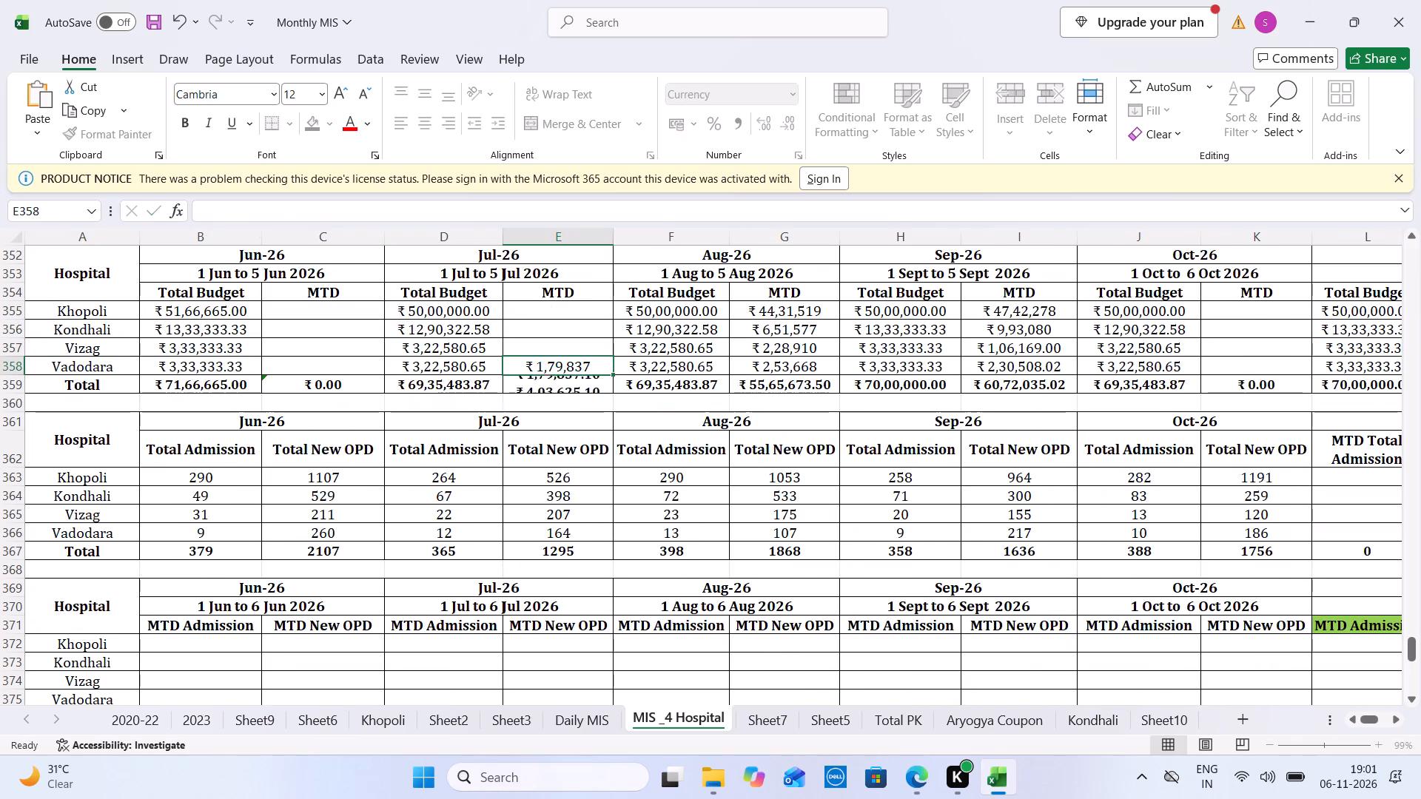
{"action": "key", "text": "BackSpace"}
Clear the Aug-26 MTD amounts for all four hospitals in the budget table.
{"action": "key", "text": "Right"}
{"action": "key", "text": "Right"}
{"action": "key", "text": "BackSpace"}
{"action": "key", "text": "Up"}
{"action": "key", "text": "BackSpace"}
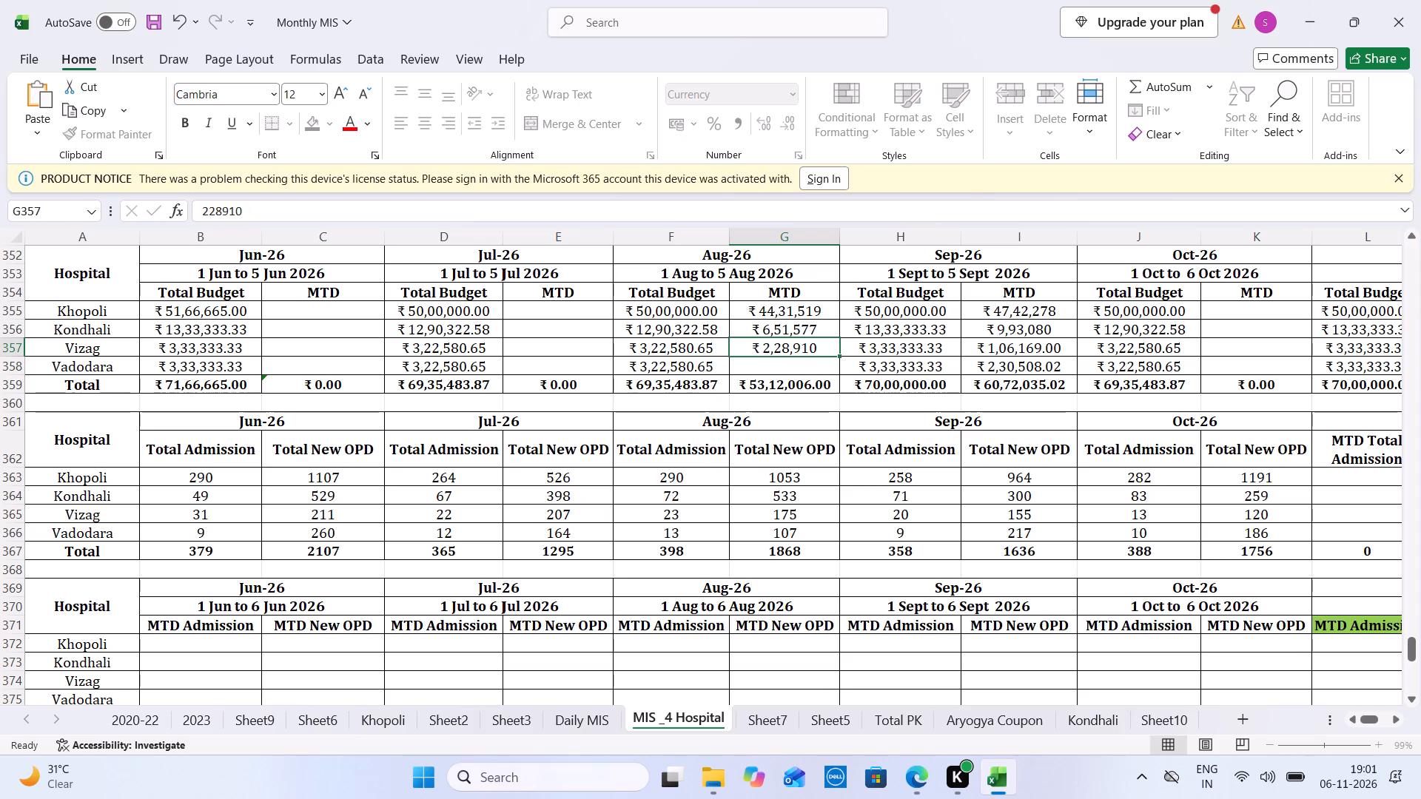
{"action": "key", "text": "Up"}
{"action": "key", "text": "BackSpace"}
{"action": "key", "text": "Up"}
{"action": "key", "text": "BackSpace"}
Clear the Sep-26 MTD amounts for all four hospitals in the budget table.
{"action": "key", "text": "Right"}
{"action": "key", "text": "Right"}
{"action": "key", "text": "BackSpace"}
{"action": "key", "text": "Down"}
{"action": "key", "text": "BackSpace"}
{"action": "key", "text": "Down"}
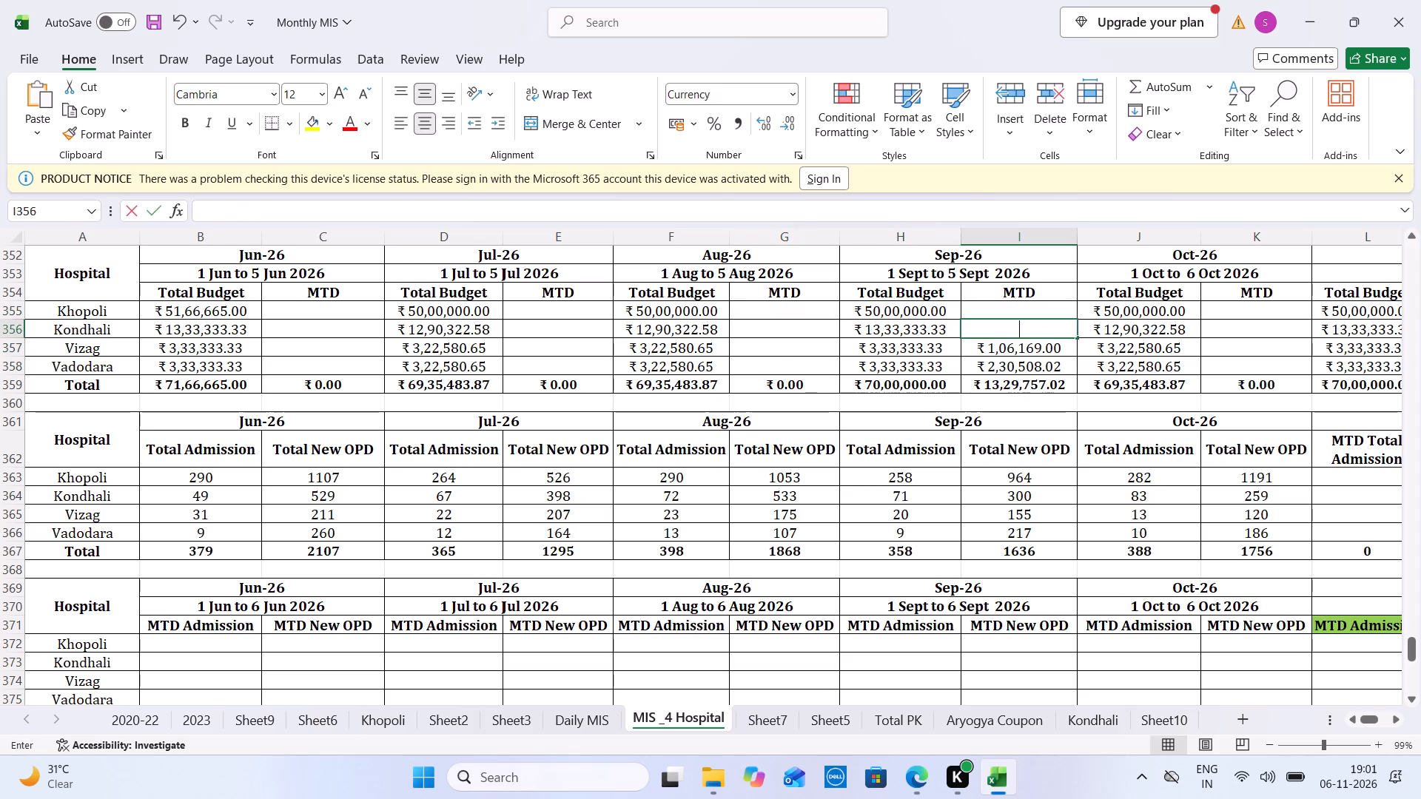
{"action": "key", "text": "BackSpace"}
{"action": "key", "text": "Down"}
{"action": "key", "text": "BackSpace"}
{"action": "key", "text": "Down"}
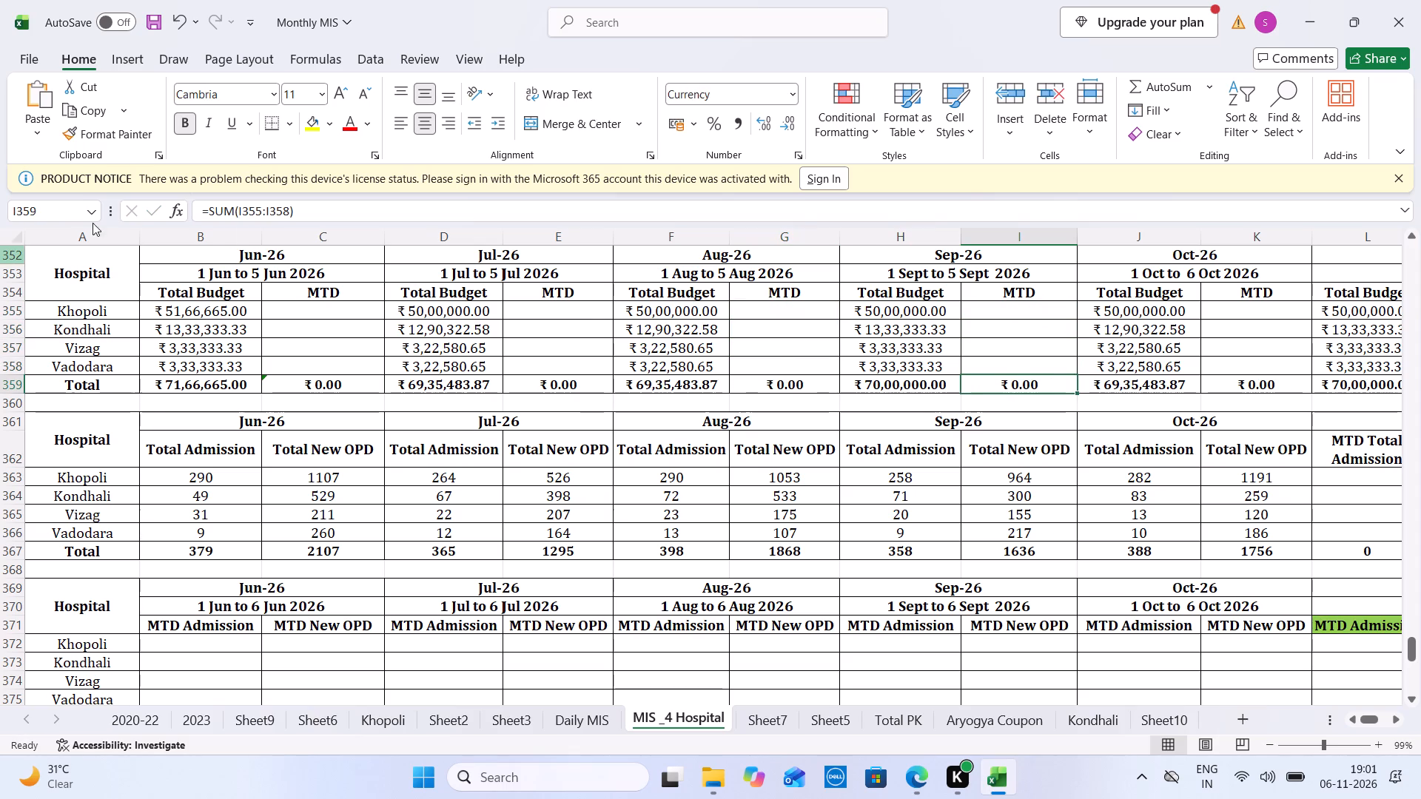
Change the budget table's June, July, August and September date ranges so each runs from the 1st to the 6th of its month in 2026.
{"action": "double_click", "coordinate": [256, 280]}
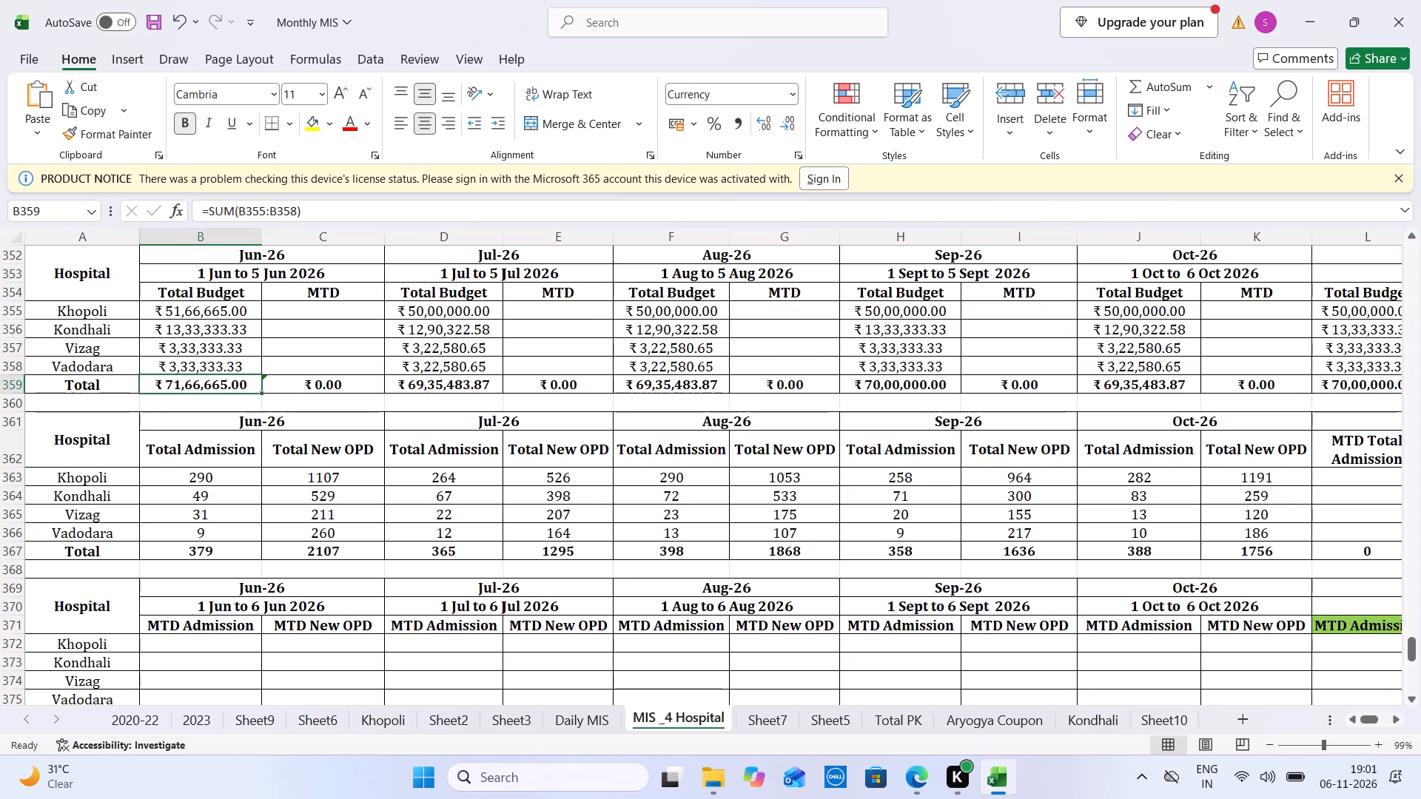
{"action": "double_click", "coordinate": [257, 277]}
{"action": "key", "text": "BackSpace"}
{"action": "key", "text": "6"}
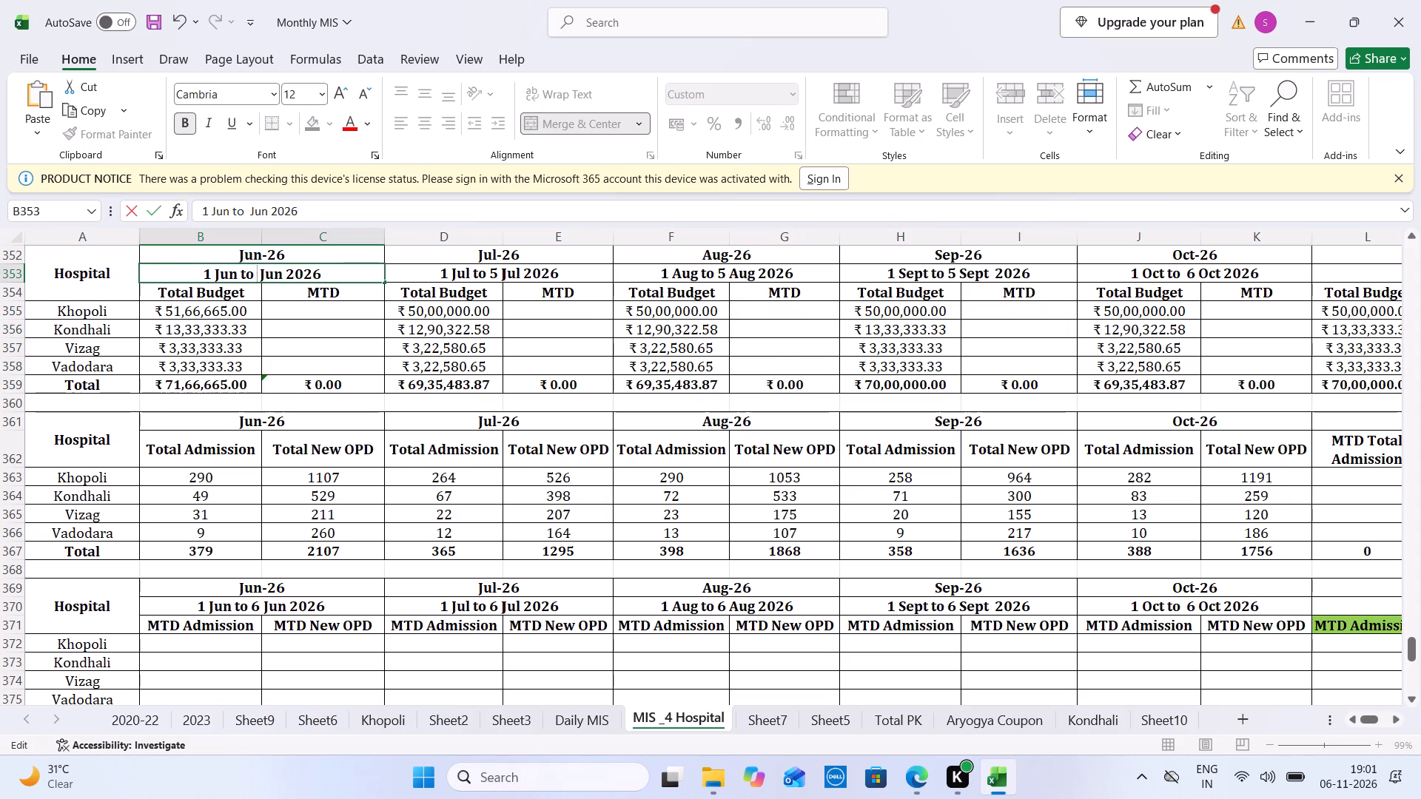
{"action": "double_click", "coordinate": [495, 274]}
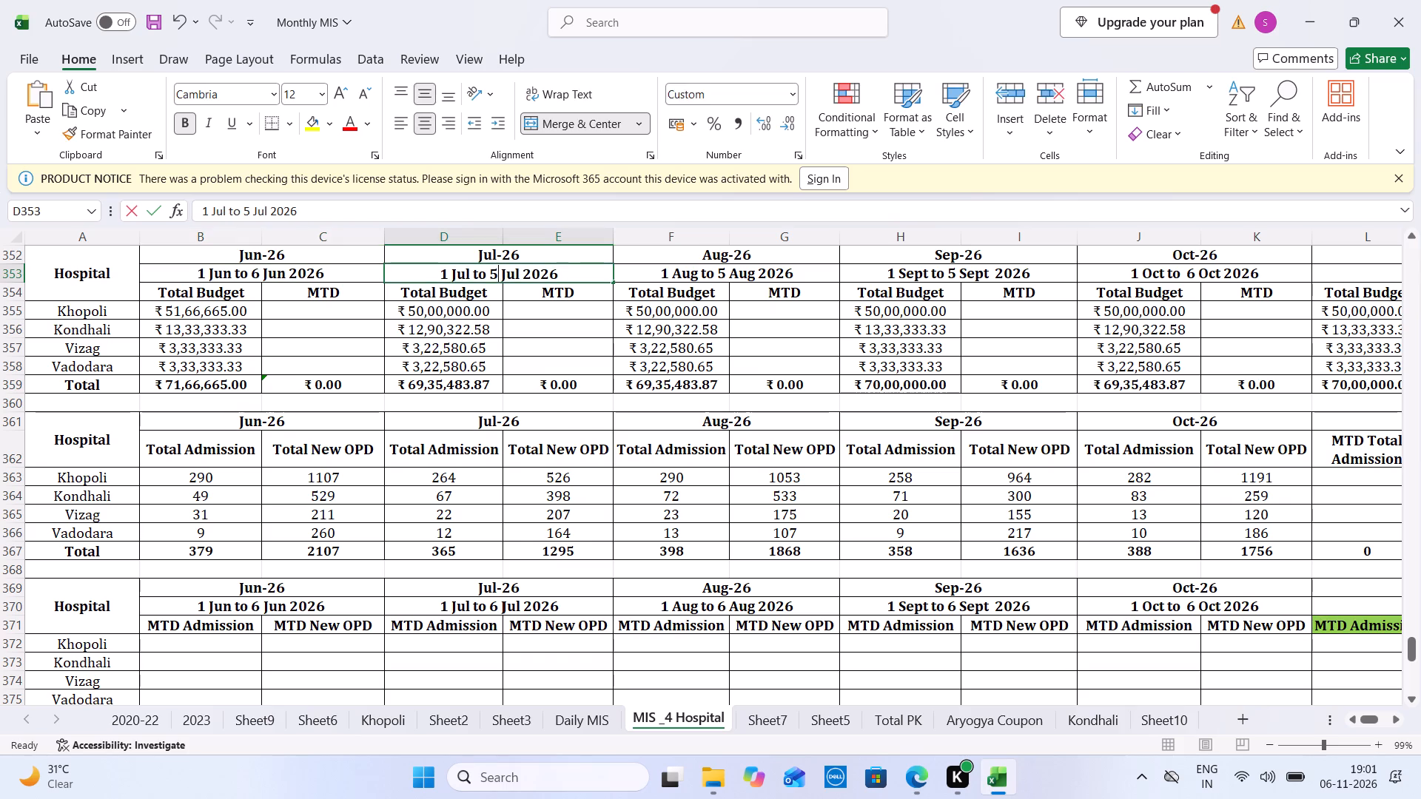
{"action": "key", "text": "BackSpace"}
{"action": "key", "text": "6"}
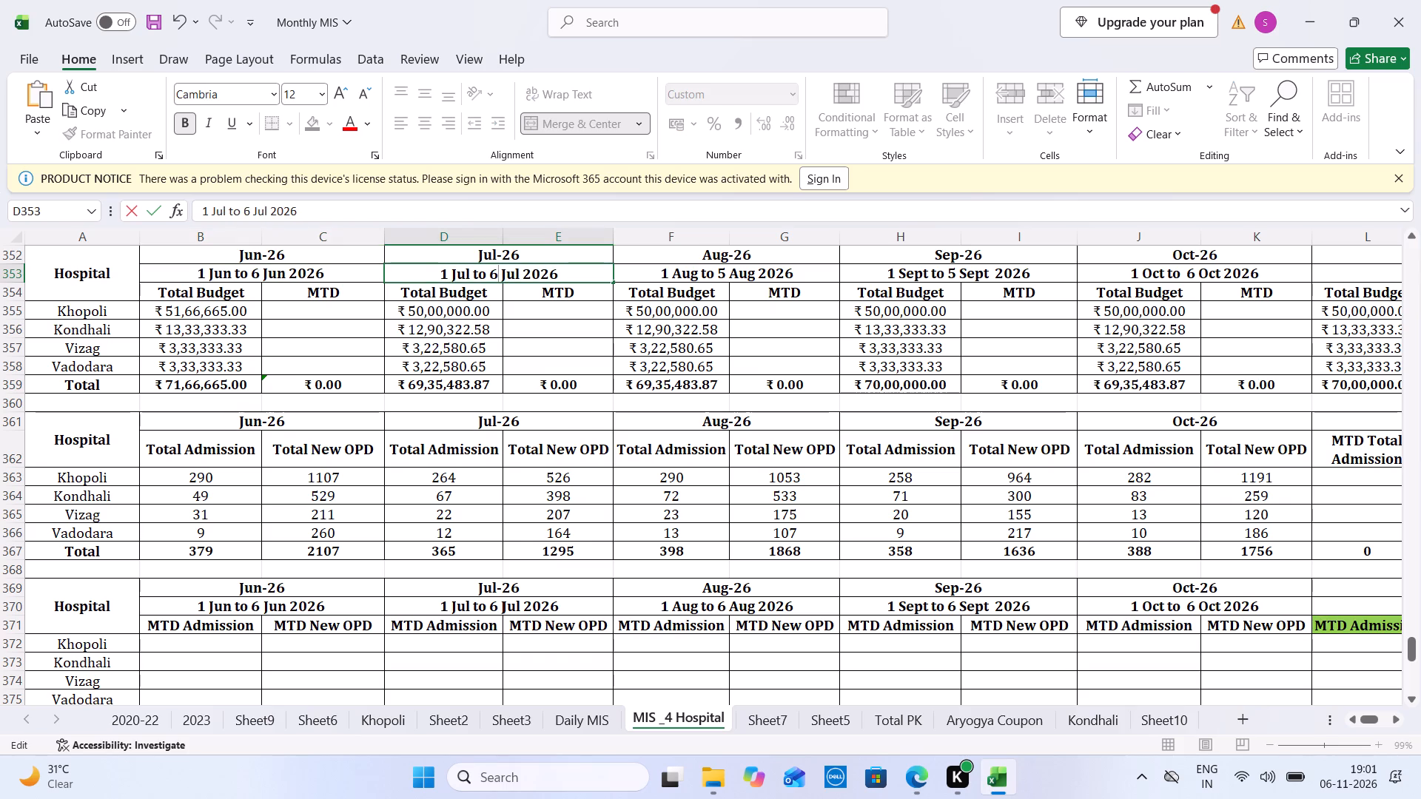
{"action": "double_click", "coordinate": [718, 276]}
{"action": "key", "text": "Right"}
{"action": "key", "text": "BackSpace"}
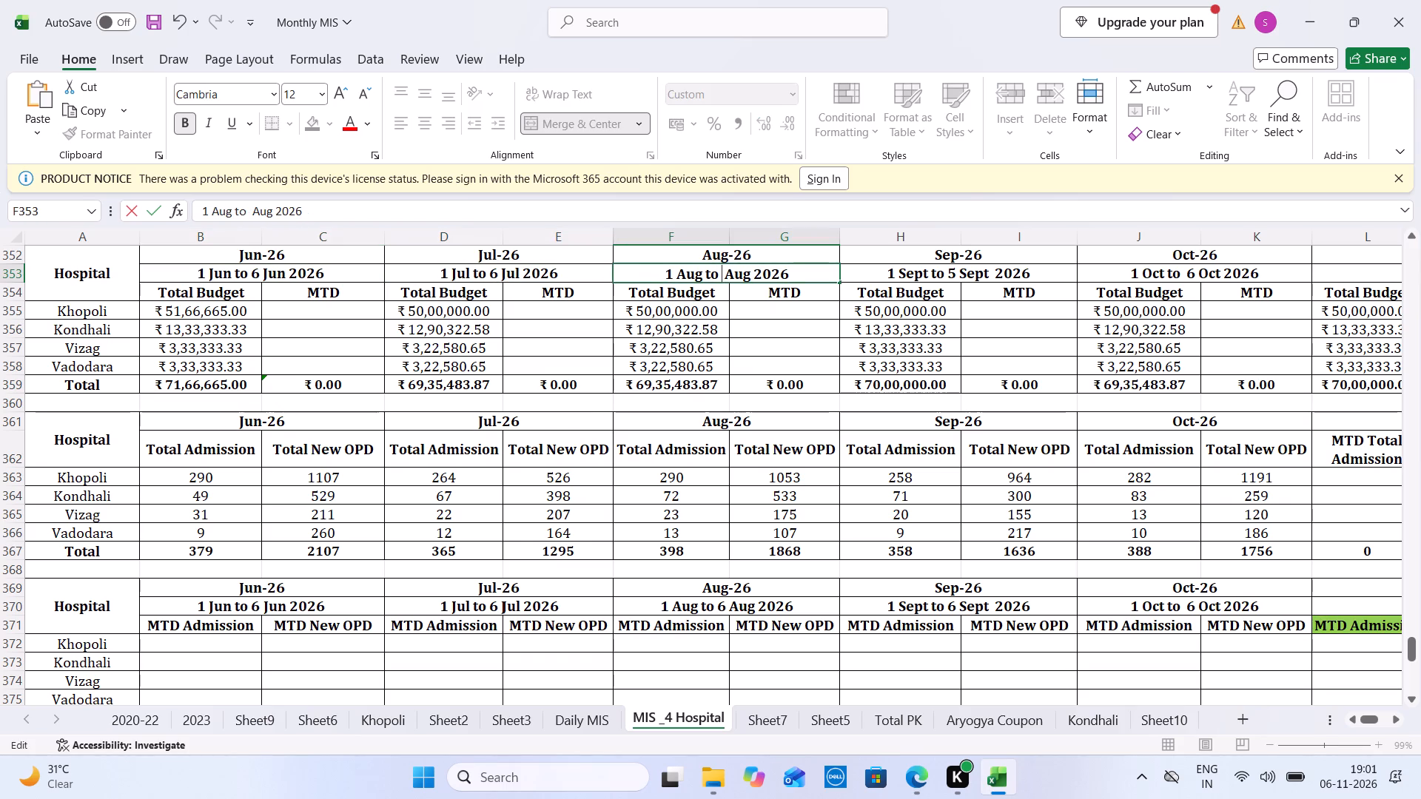
{"action": "key", "text": "6"}
{"action": "double_click", "coordinate": [953, 276]}
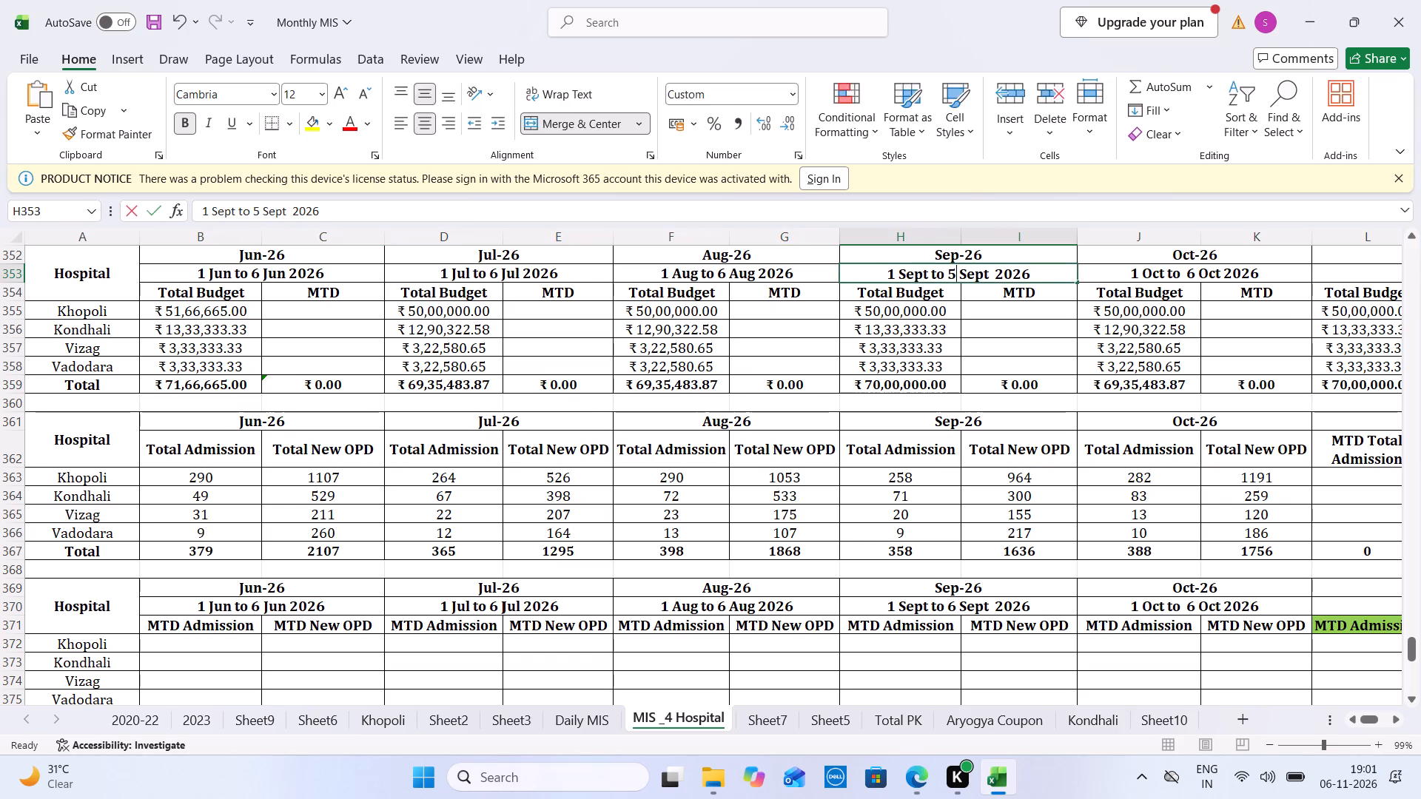
{"action": "key", "text": "BackSpace"}
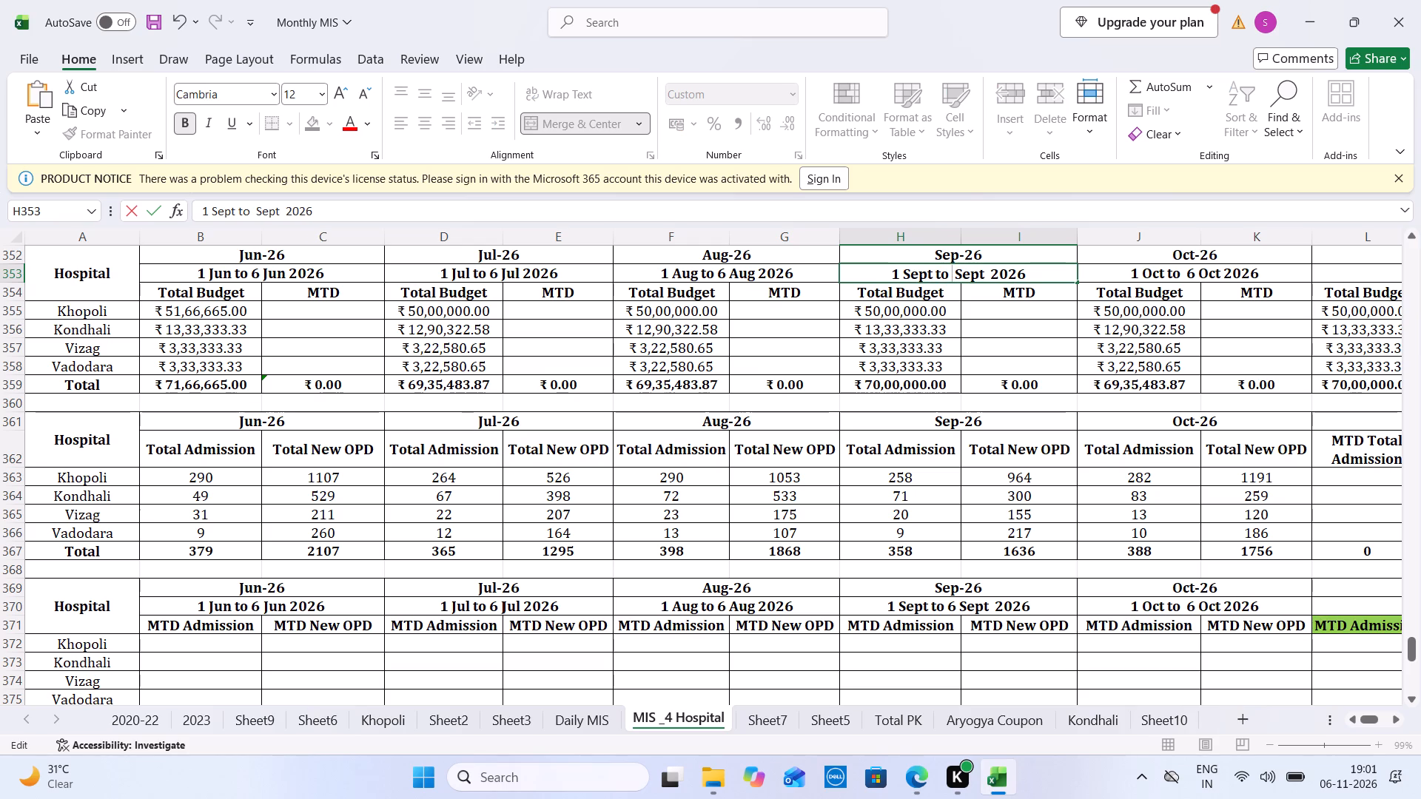
{"action": "key", "text": "6"}
Update the Jun-26 Total Budget formulas to six days: =1033333*6 for Khopoli and =8000000/30*6 for Kondhali.
{"action": "left_click", "coordinate": [238, 311]}
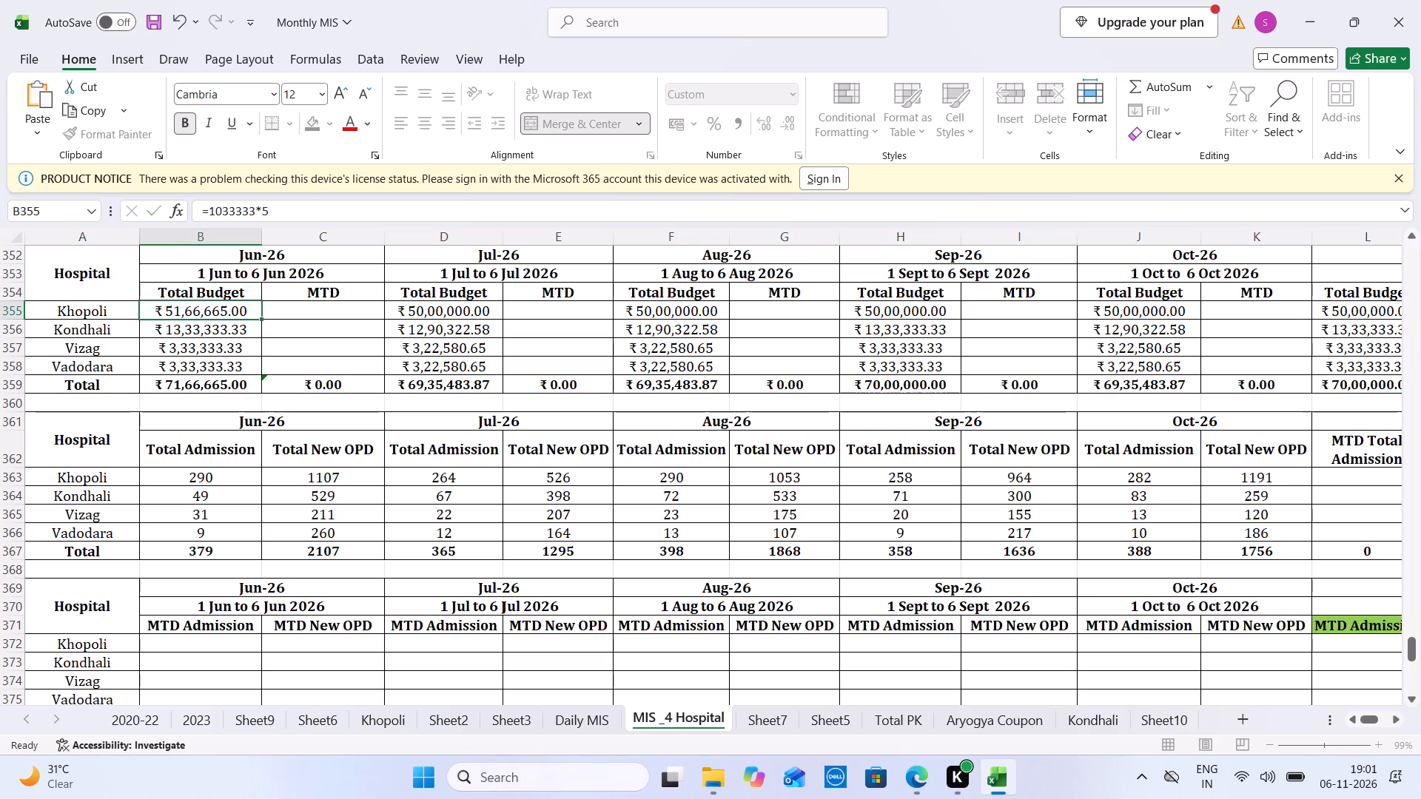
{"action": "left_click", "coordinate": [302, 213]}
{"action": "key", "text": "BackSpace"}
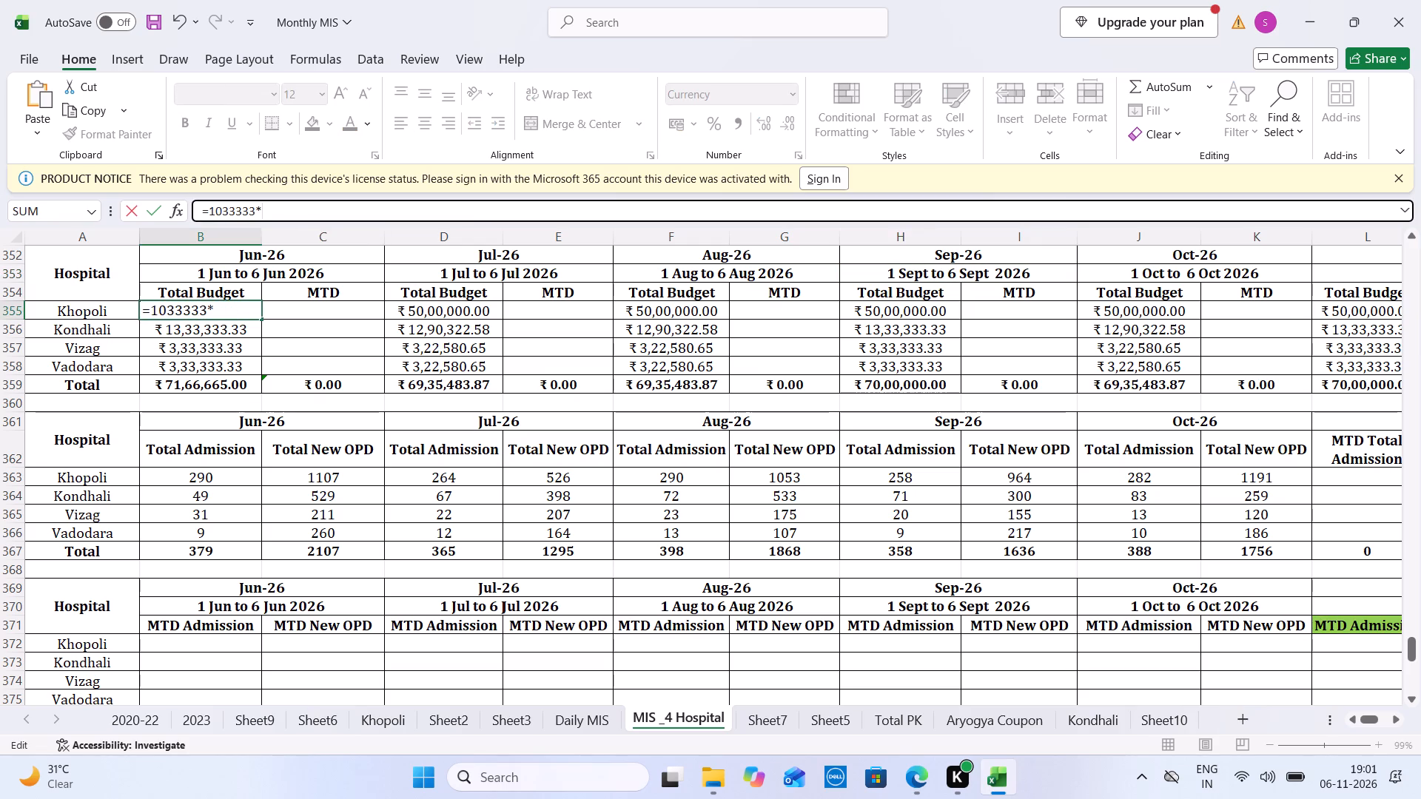
{"action": "key", "text": "6"}
{"action": "key", "text": "Down"}
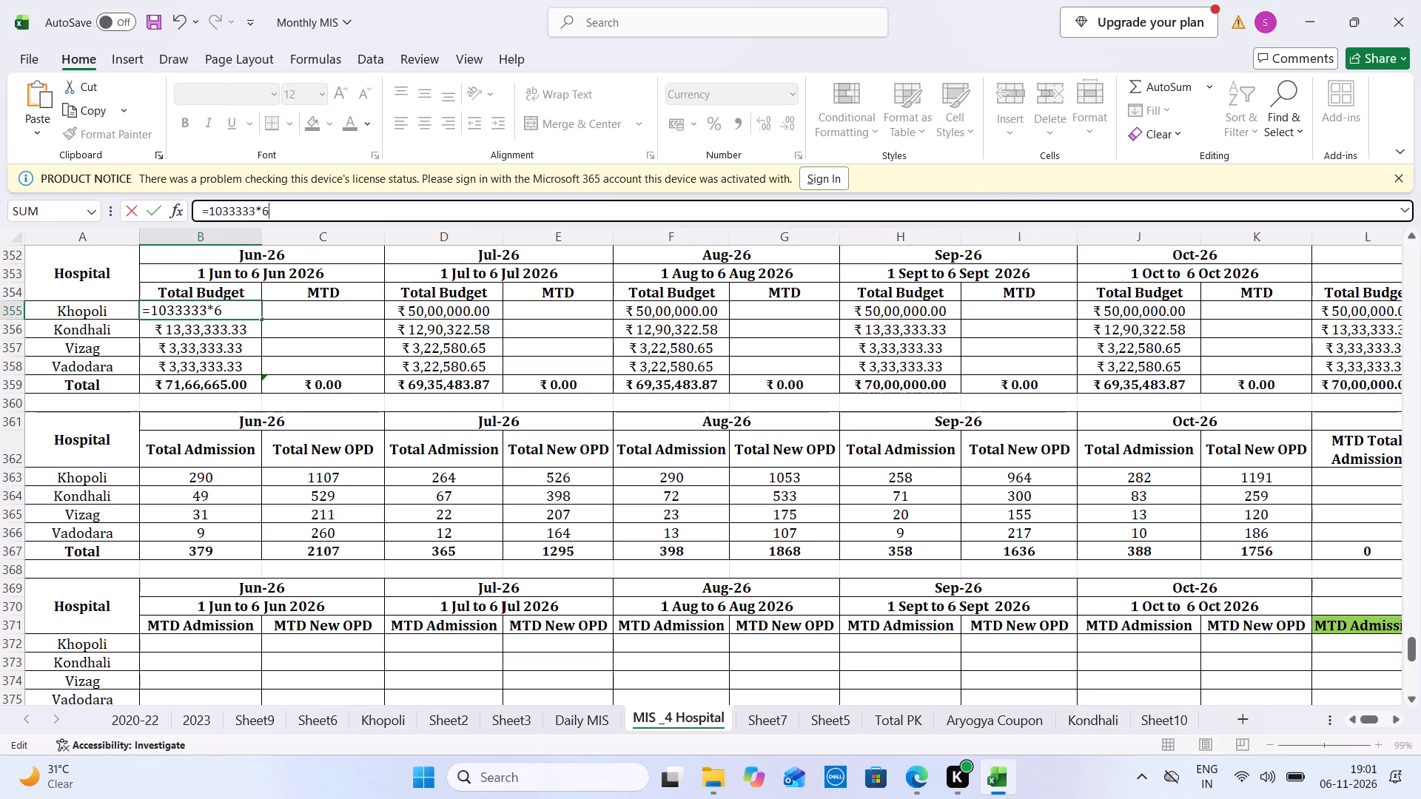
{"action": "key", "text": "Tab"}
{"action": "key", "text": "Down"}
{"action": "key", "text": "Left"}
{"action": "left_click", "coordinate": [302, 213]}
{"action": "key", "text": "BackSpace"}
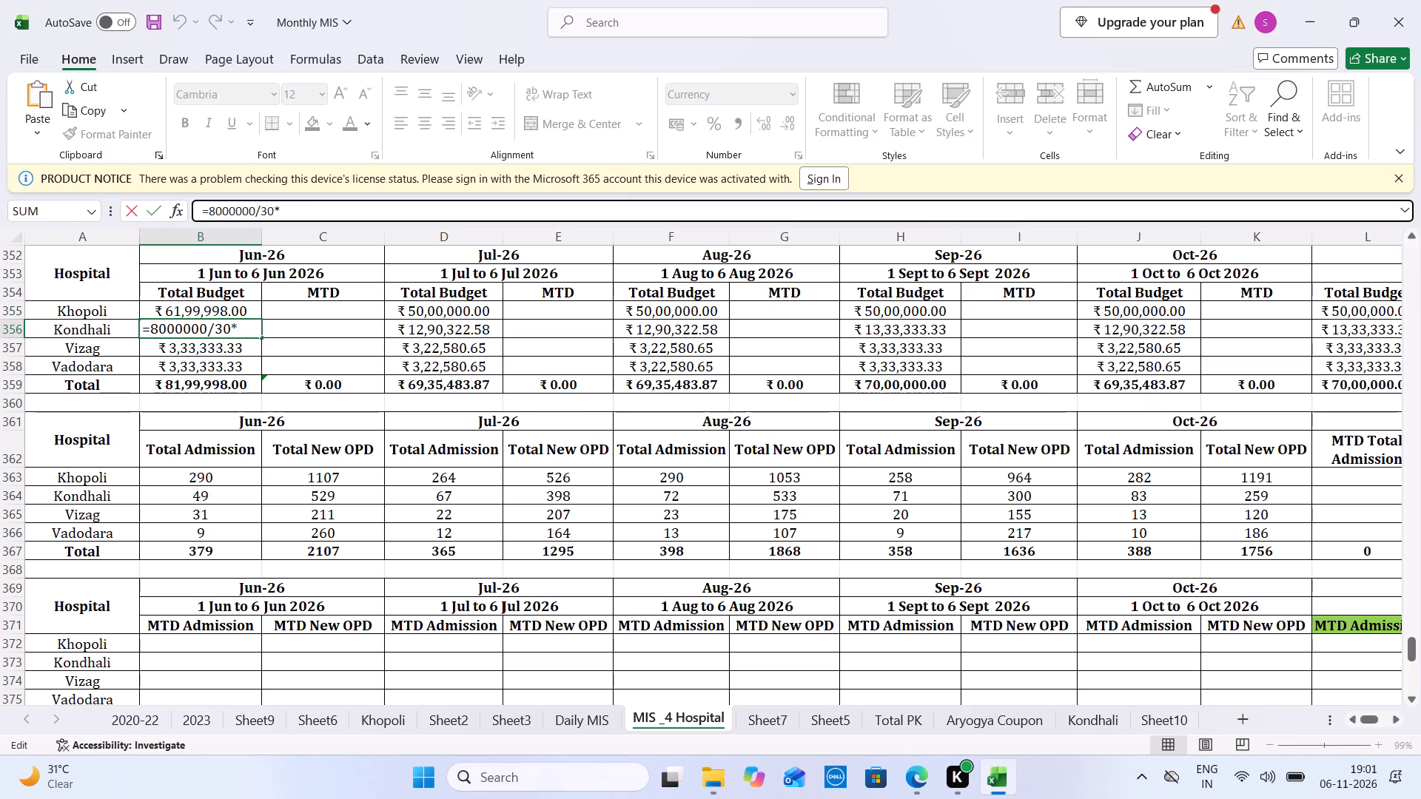
{"action": "key", "text": "6"}
{"action": "key", "text": "Tab"}
Update the Jun-26 Total Budget formulas for Vizag and Vadodara to =2000000/30*6.
{"action": "key", "text": "Down"}
{"action": "key", "text": "Left"}
{"action": "left_click", "coordinate": [302, 213]}
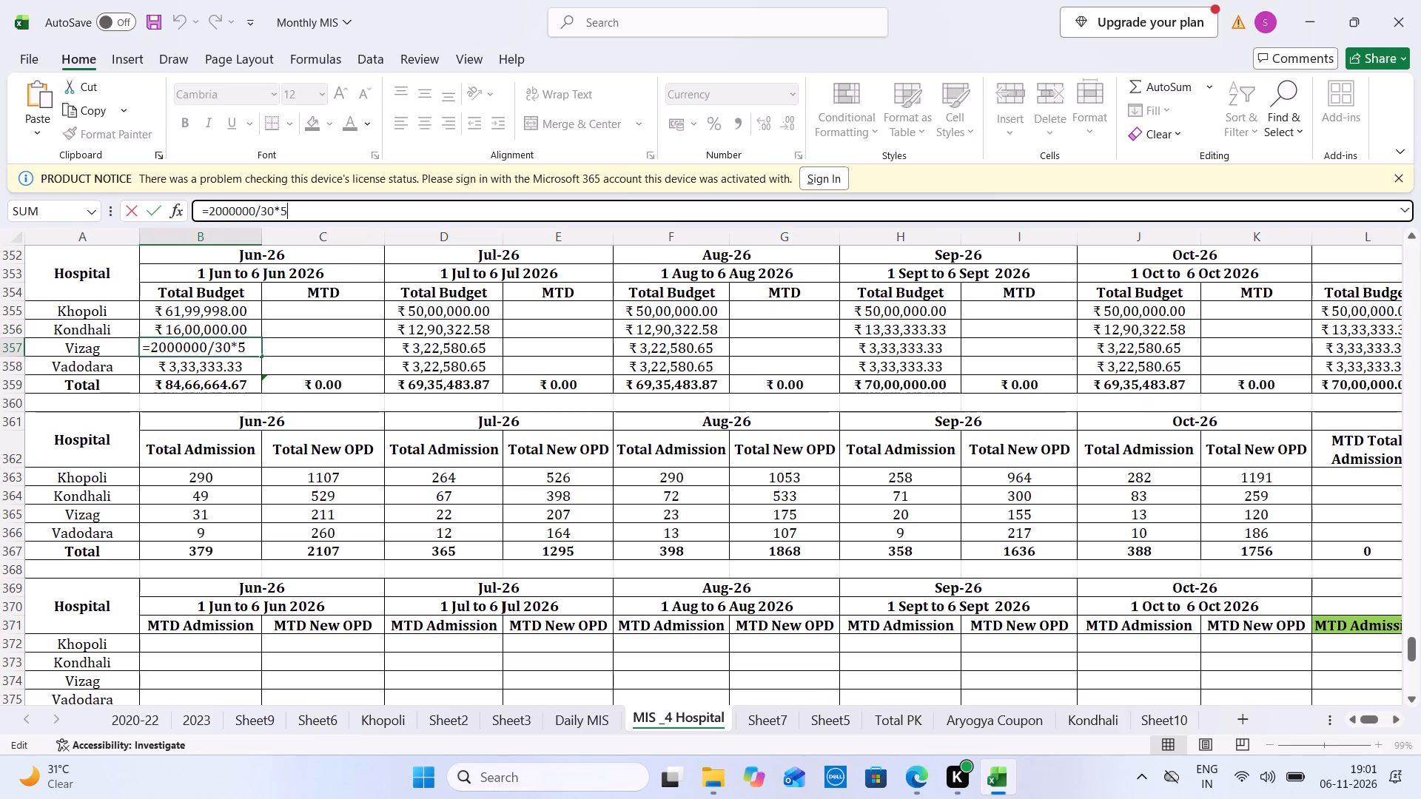
{"action": "key", "text": "BackSpace"}
{"action": "key", "text": "6"}
{"action": "key", "text": "Tab"}
{"action": "key", "text": "Down"}
{"action": "key", "text": "Left"}
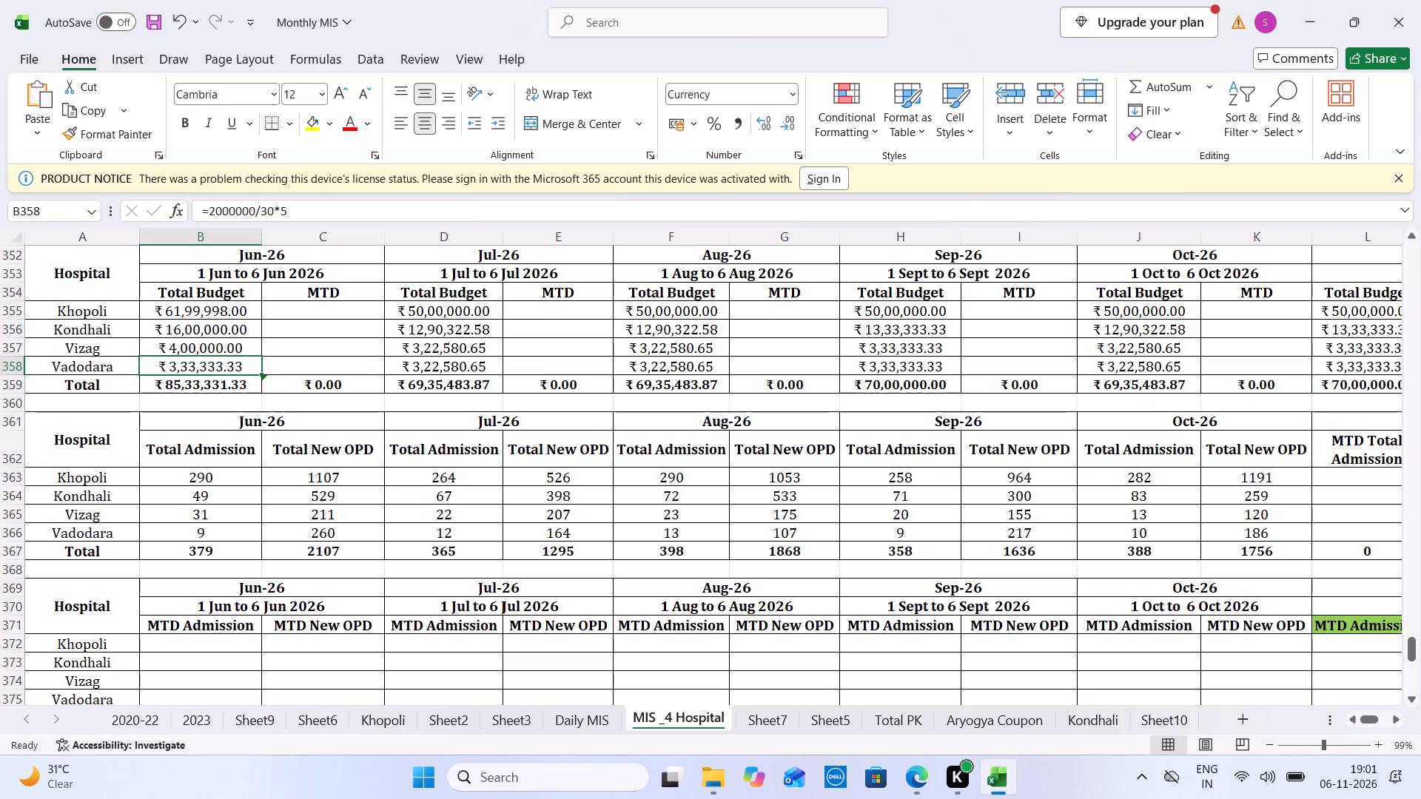
{"action": "left_click", "coordinate": [302, 213]}
{"action": "key", "text": "BackSpace"}
{"action": "key", "text": "6"}
{"action": "key", "text": "Tab"}
Update the Jul-26 Total Budget formulas for Vadodara and Vizag to =2000000/31*6.
{"action": "key", "text": "Tab"}
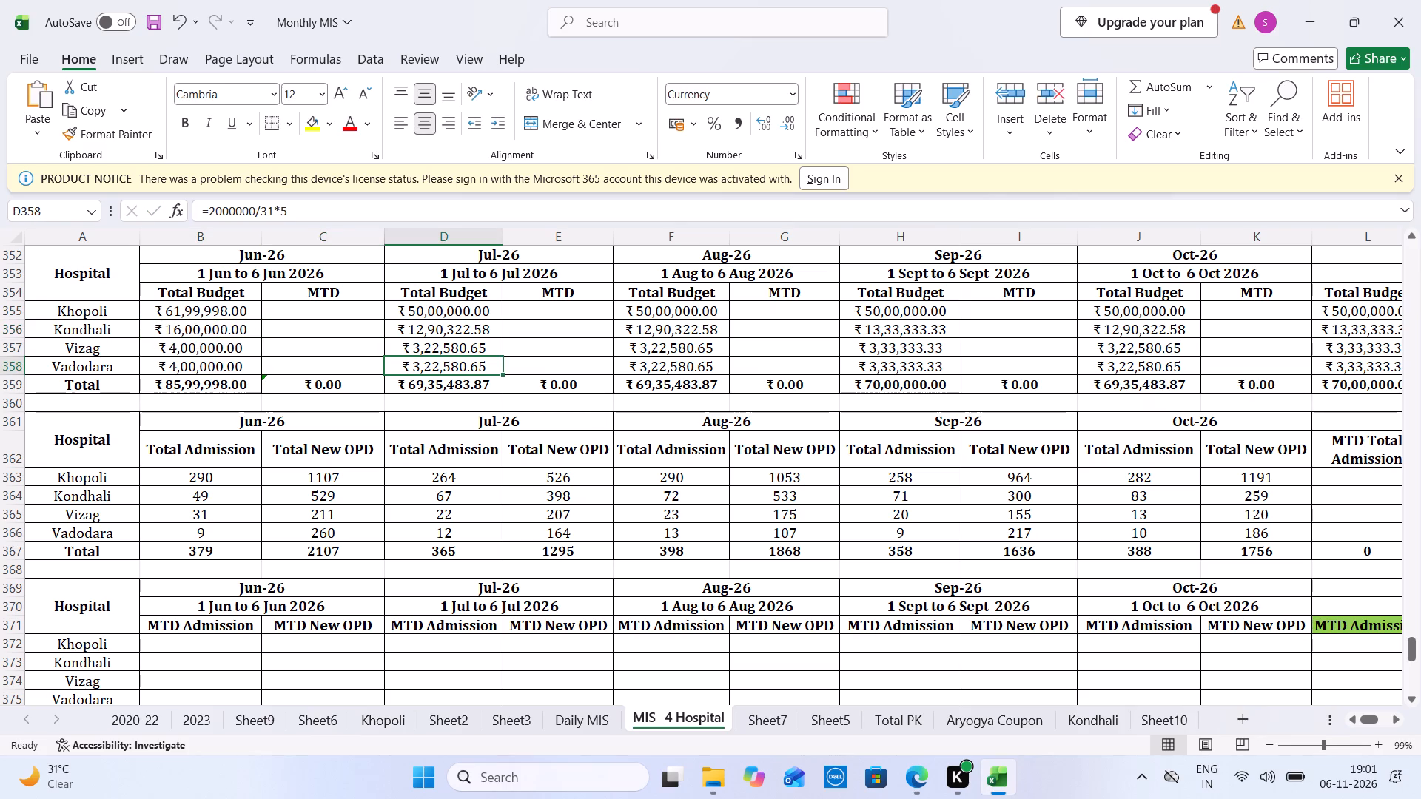
{"action": "left_click", "coordinate": [302, 213]}
{"action": "key", "text": "BackSpace"}
{"action": "key", "text": "6"}
{"action": "key", "text": "Tab"}
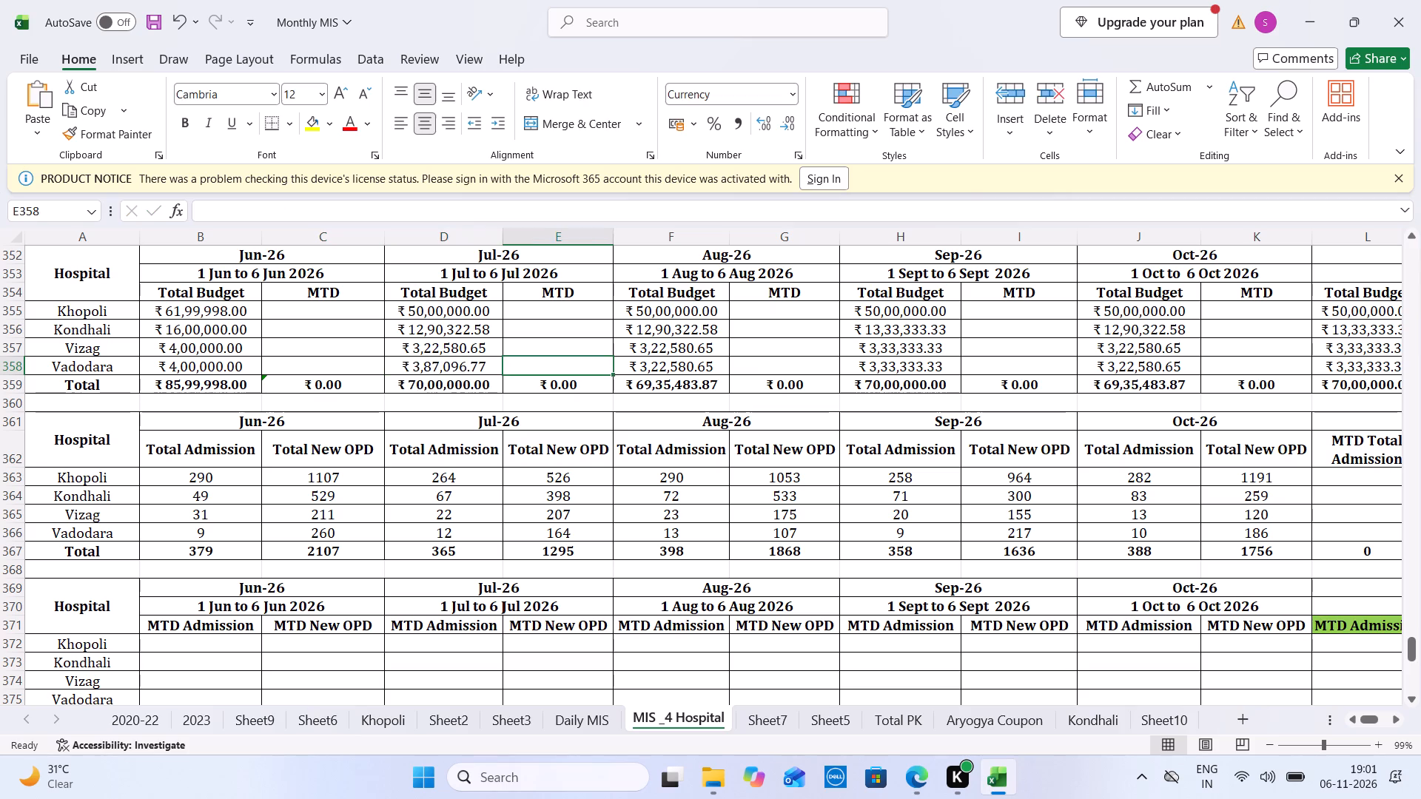
{"action": "key", "text": "Left"}
{"action": "key", "text": "Up"}
{"action": "left_click", "coordinate": [302, 213]}
{"action": "key", "text": "BackSpace"}
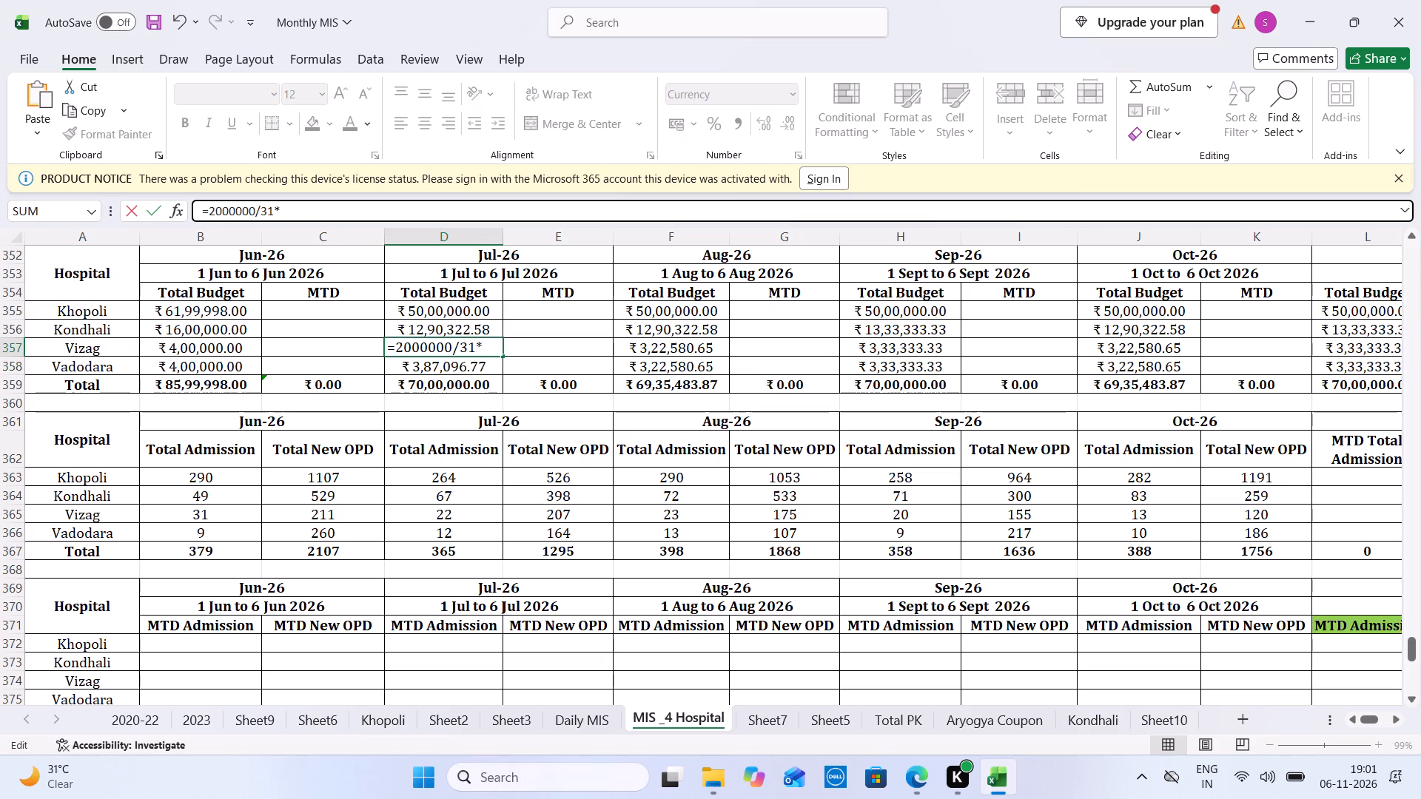
{"action": "key", "text": "6"}
{"action": "key", "text": "Tab"}
Update the Jul-26 Total Budget formulas to =8000000/31*6 for Kondhali and =1000000*6 for Khopoli.
{"action": "key", "text": "Left"}
{"action": "key", "text": "Up"}
{"action": "left_click", "coordinate": [302, 213]}
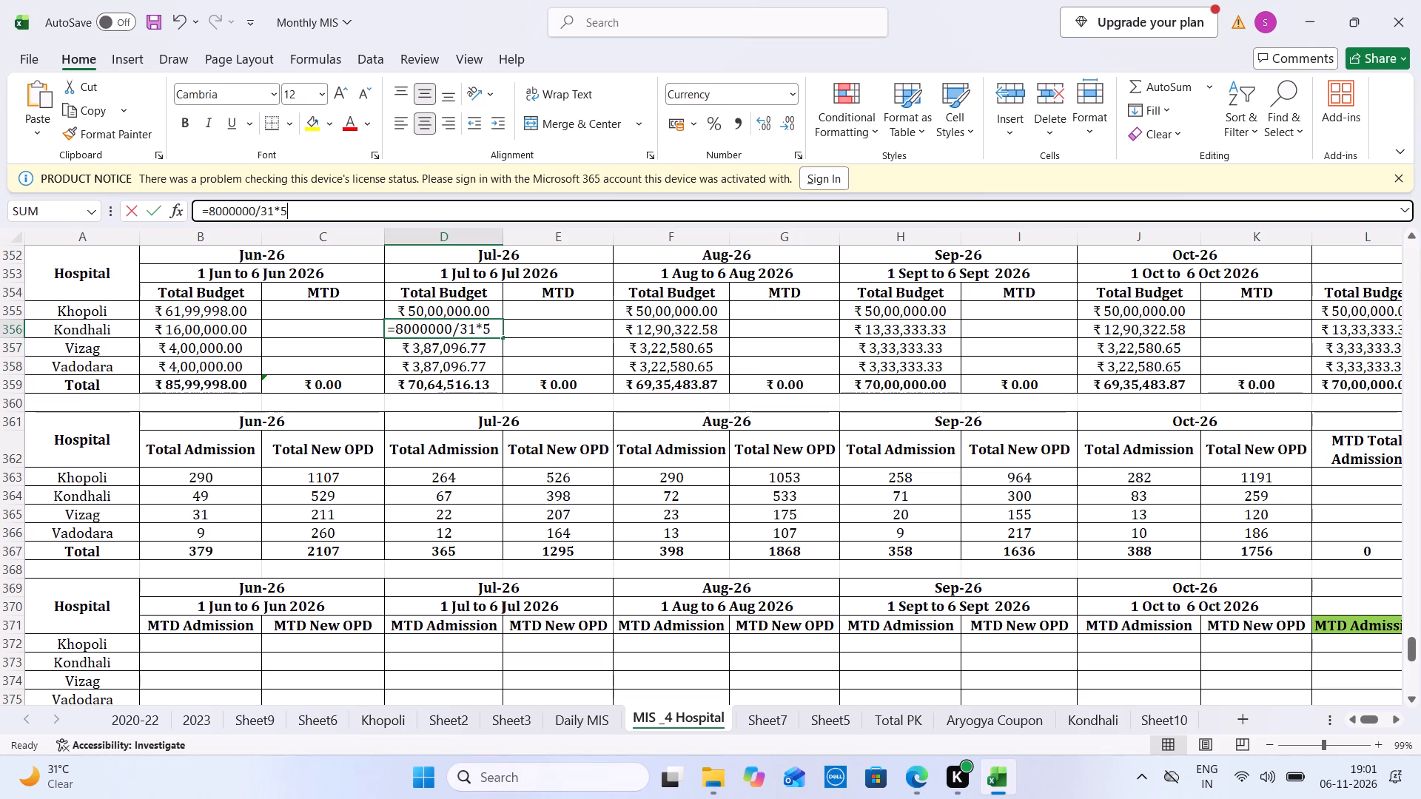
{"action": "key", "text": "BackSpace"}
{"action": "key", "text": "6"}
{"action": "key", "text": "Tab"}
{"action": "key", "text": "Left"}
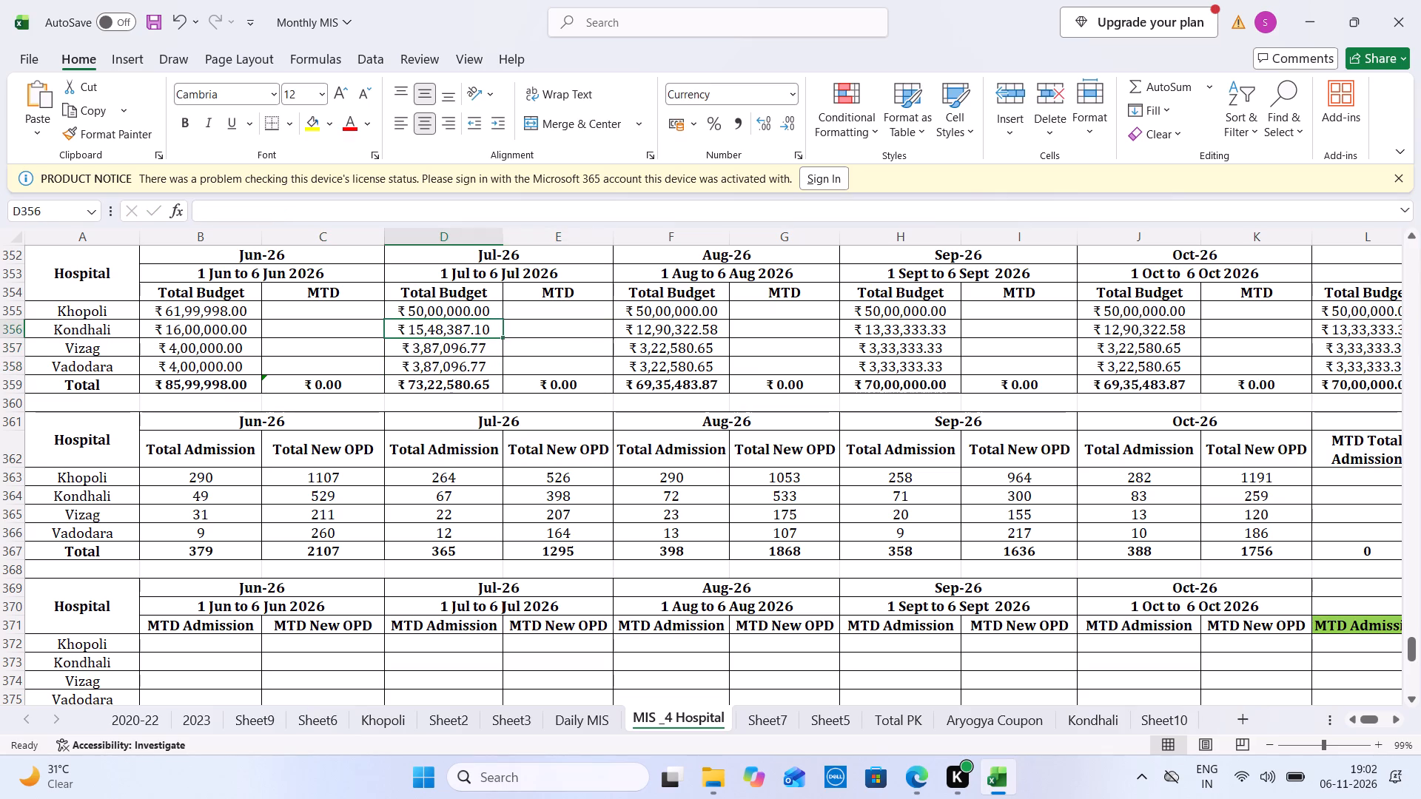
{"action": "key", "text": "Up"}
{"action": "left_click", "coordinate": [302, 213]}
{"action": "key", "text": "BackSpace"}
{"action": "key", "text": "6"}
{"action": "key", "text": "Tab"}
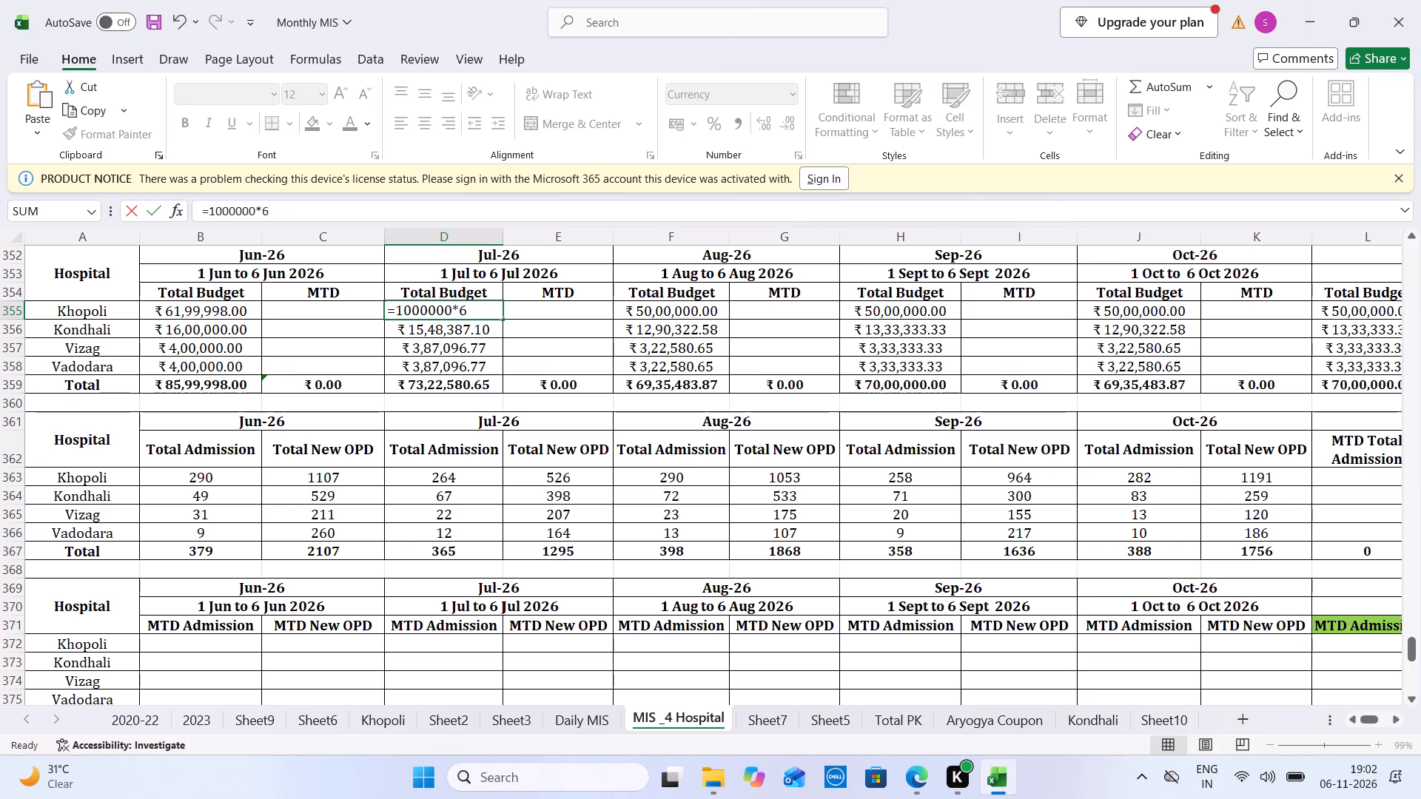
Update the Aug-26 Total Budget formulas to =1000000*6 for Khopoli and =8000000/31*6 for Kondhali.
{"action": "key", "text": "Tab"}
{"action": "left_click", "coordinate": [302, 213]}
{"action": "key", "text": "BackSpace"}
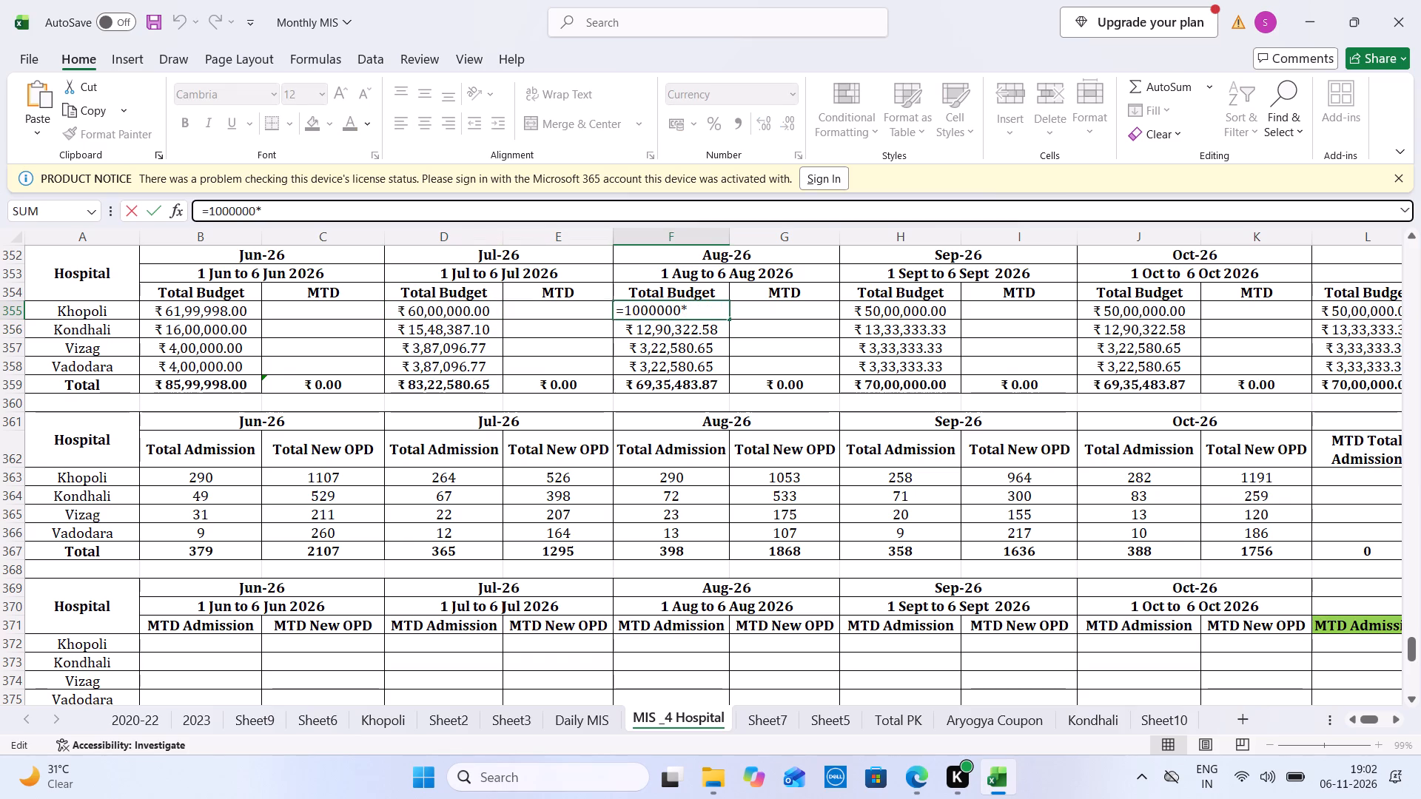
{"action": "key", "text": "6"}
{"action": "key", "text": "Tab"}
{"action": "key", "text": "Down"}
{"action": "key", "text": "Left"}
{"action": "left_click", "coordinate": [302, 213]}
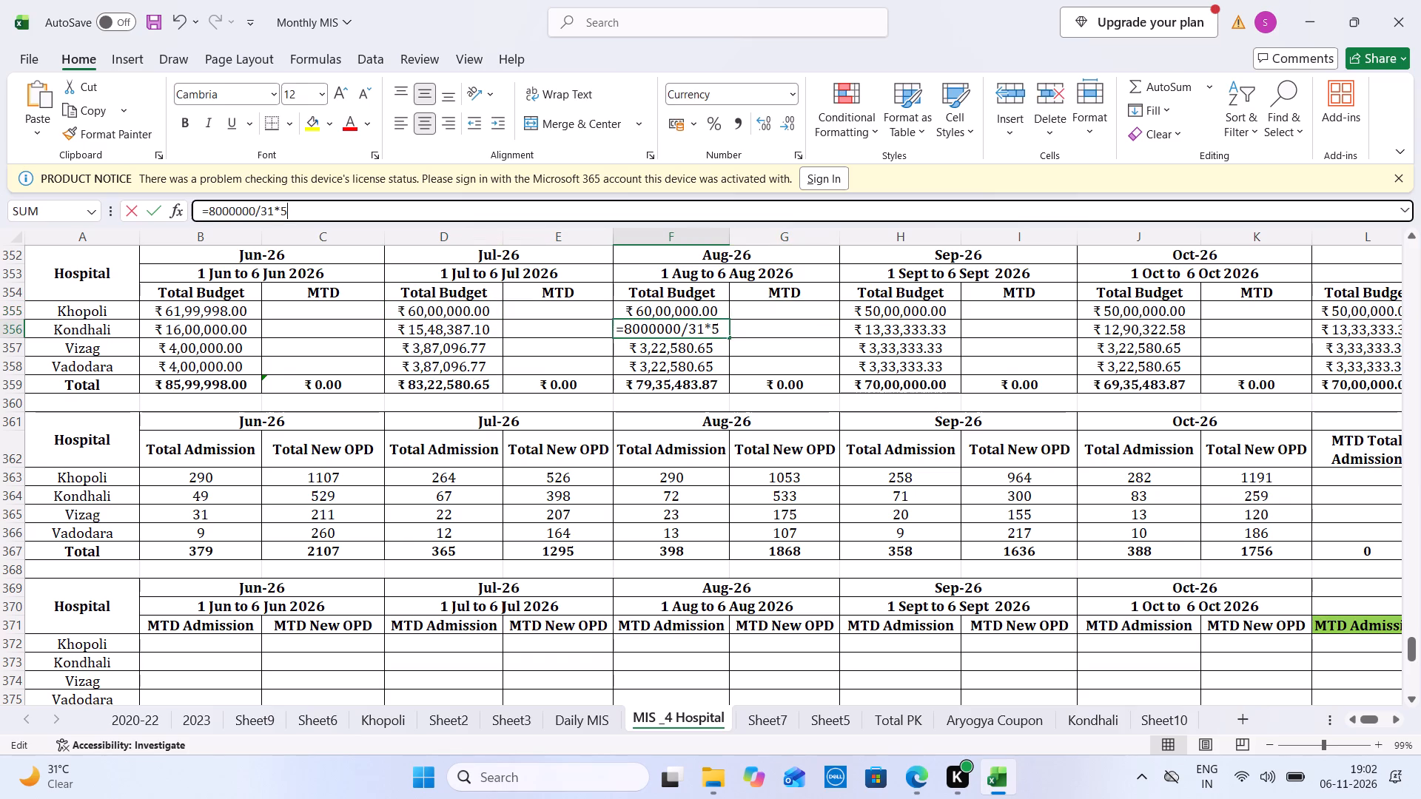
{"action": "key", "text": "BackSpace"}
{"action": "key", "text": "6"}
{"action": "key", "text": "Tab"}
Update the Aug-26 Total Budget formulas for Vizag and Vadodara to =2000000/31*6.
{"action": "key", "text": "Down"}
{"action": "key", "text": "Left"}
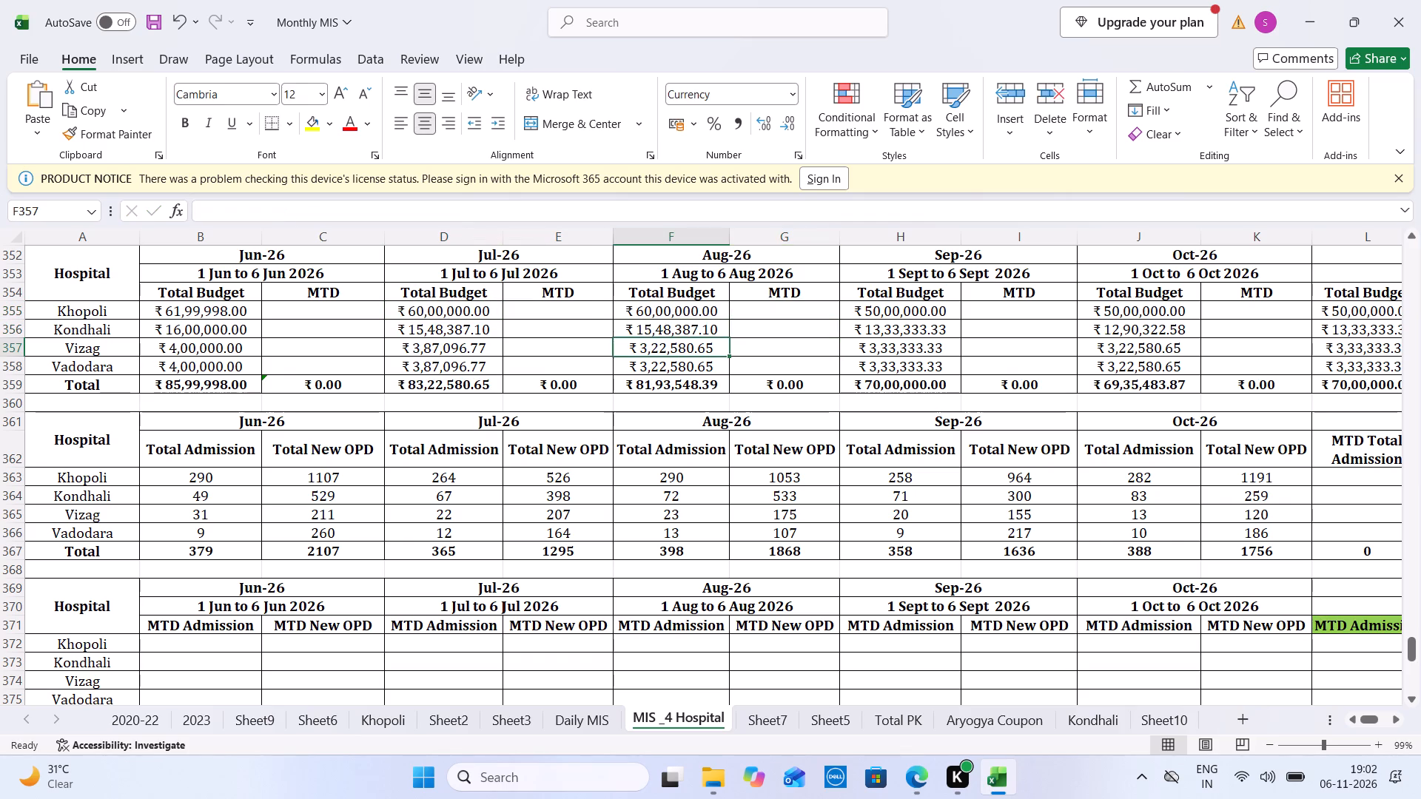
{"action": "left_click", "coordinate": [302, 213]}
{"action": "key", "text": "BackSpace"}
{"action": "key", "text": "6"}
{"action": "key", "text": "Tab"}
{"action": "key", "text": "Down"}
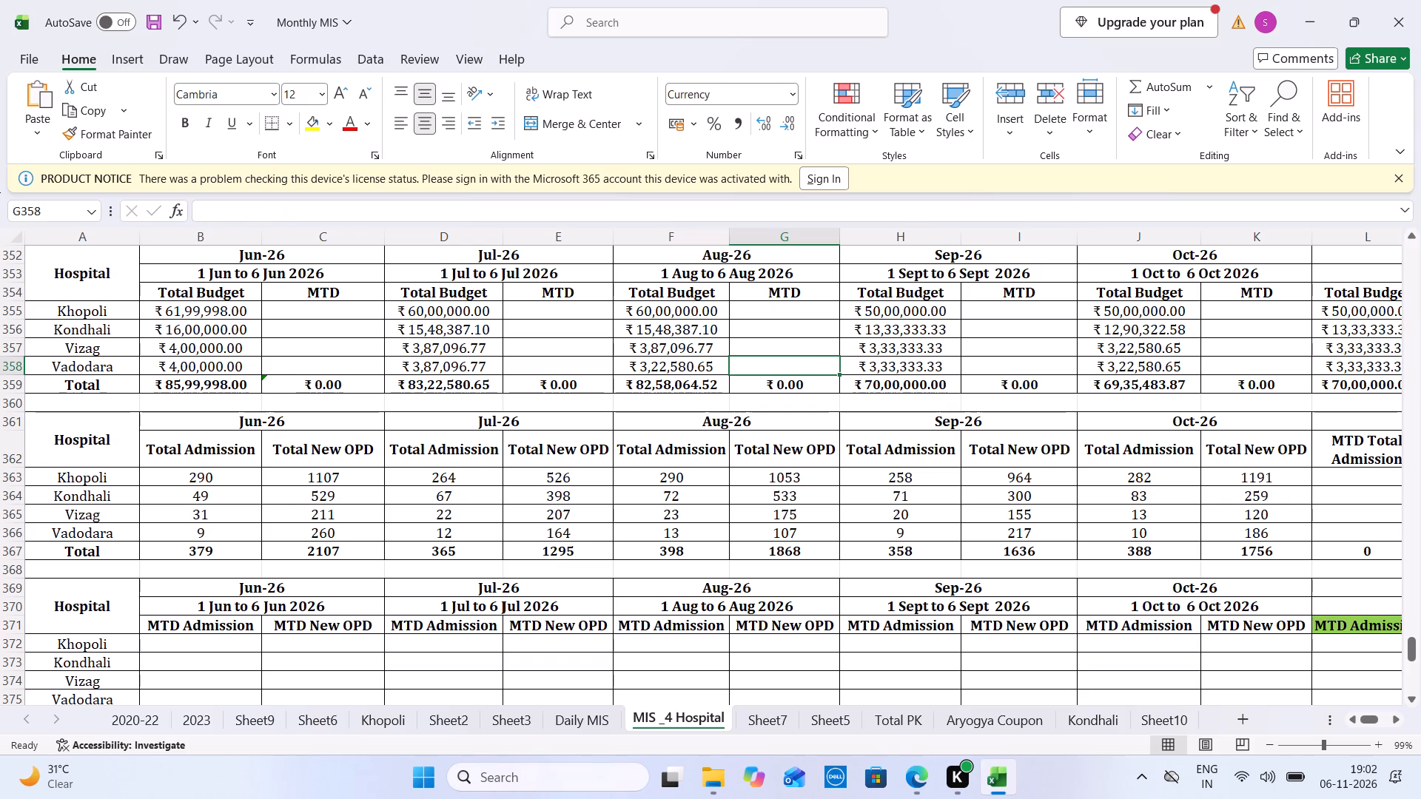
{"action": "key", "text": "Left"}
{"action": "left_click", "coordinate": [302, 213]}
{"action": "key", "text": "BackSpace"}
{"action": "key", "text": "6"}
{"action": "key", "text": "Tab"}
Update the Sep-26 Total Budget formulas for Vadodara and Vizag to =2000000/30*6.
{"action": "key", "text": "Tab"}
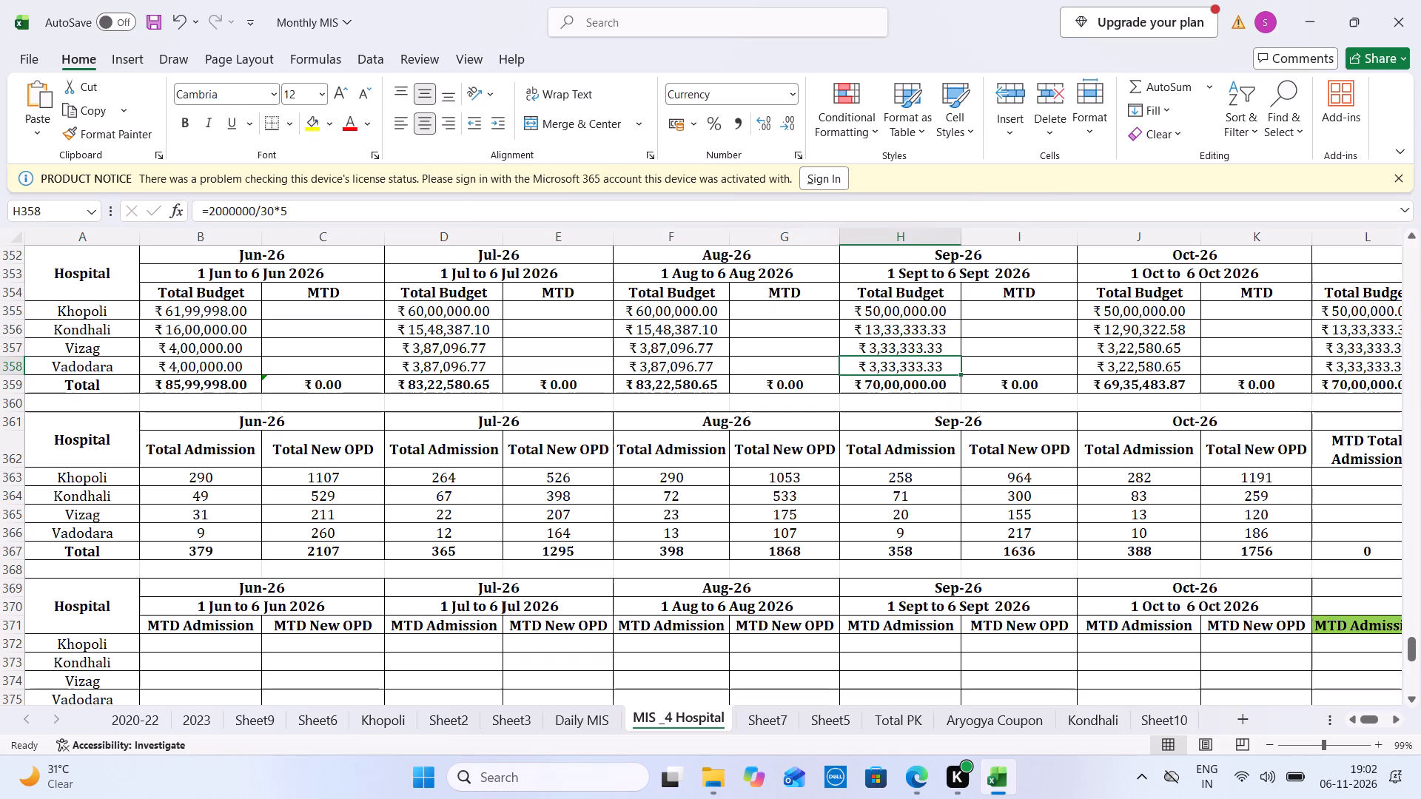
{"action": "left_click", "coordinate": [302, 213]}
{"action": "key", "text": "BackSpace"}
{"action": "key", "text": "6"}
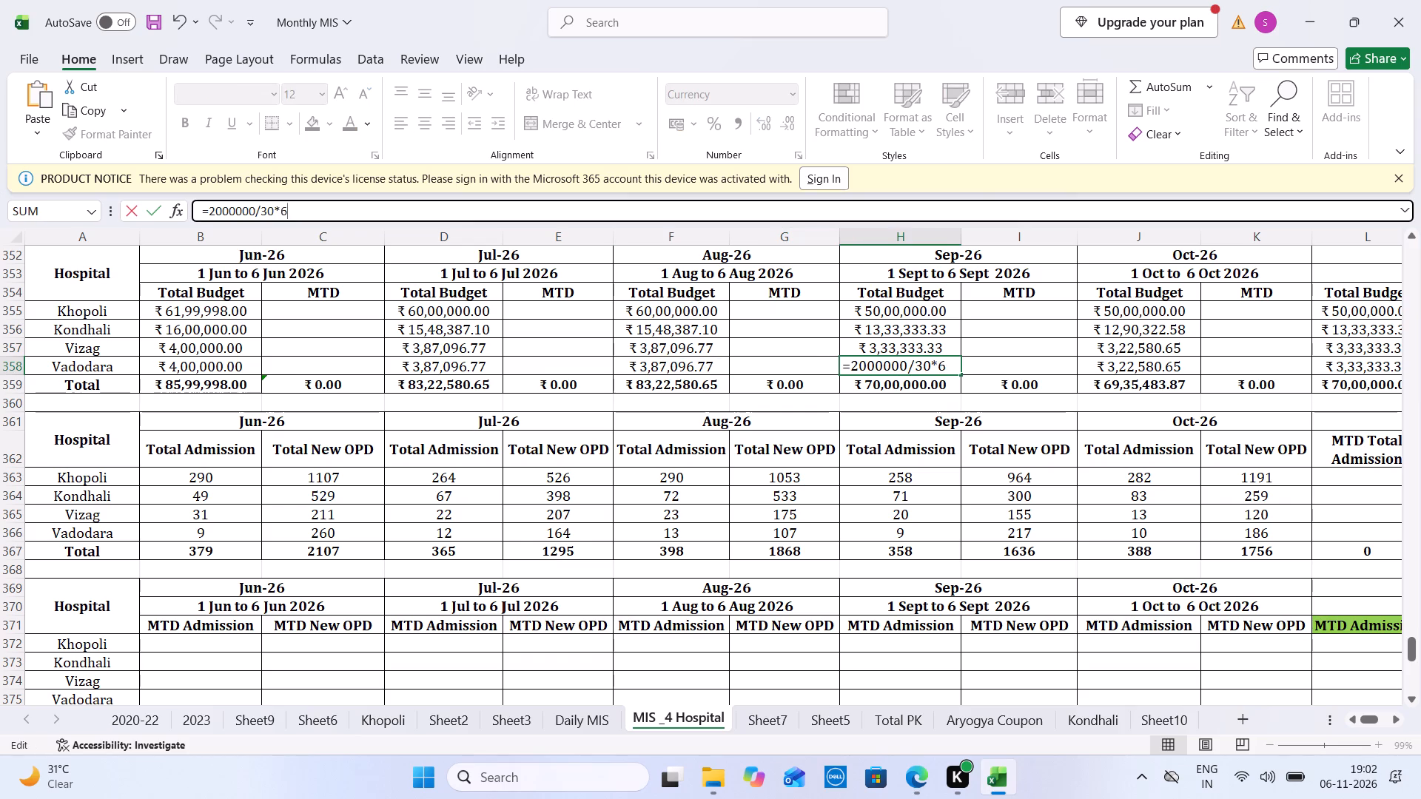
{"action": "key", "text": "Tab"}
{"action": "key", "text": "Left"}
{"action": "key", "text": "Up"}
{"action": "left_click", "coordinate": [302, 213]}
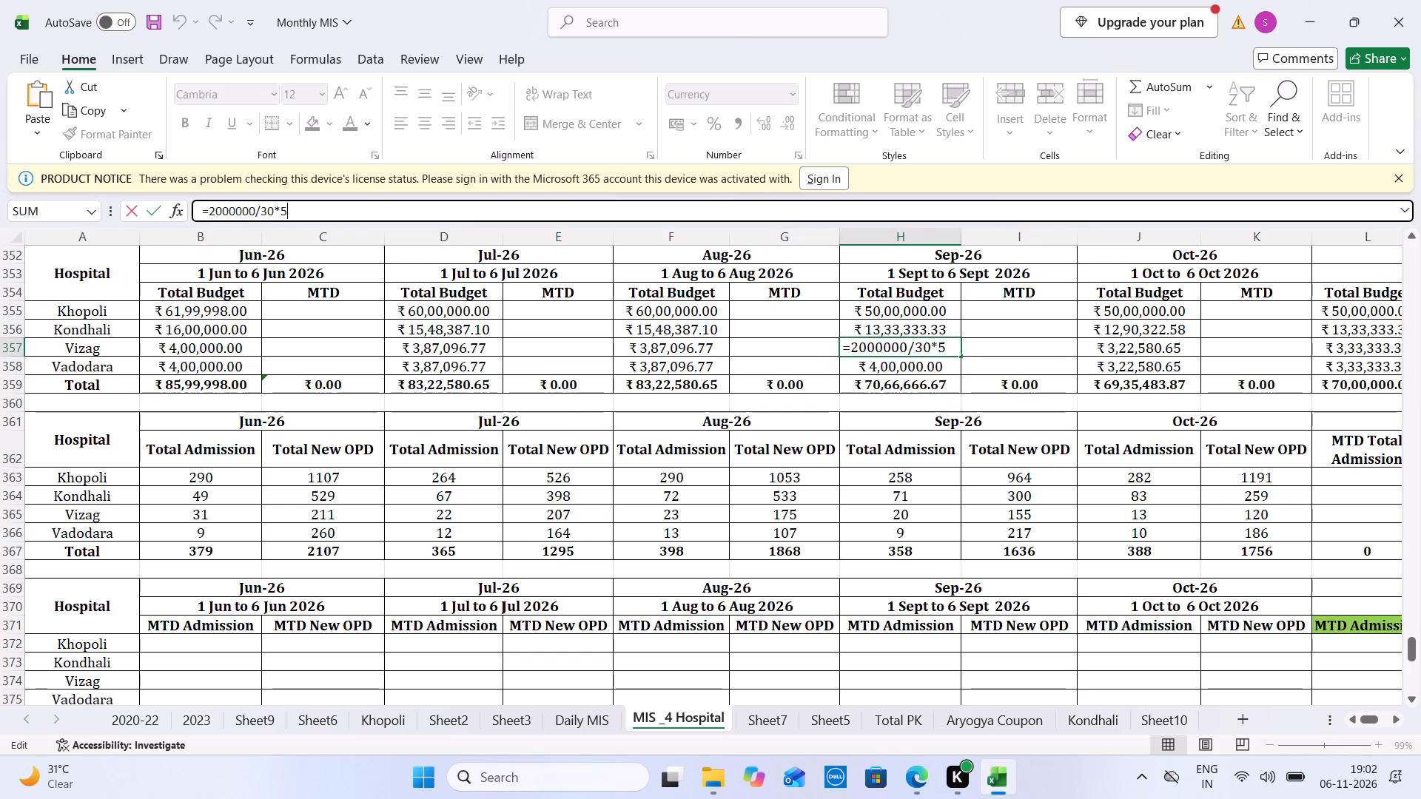
{"action": "key", "text": "BackSpace"}
{"action": "key", "text": "6"}
{"action": "key", "text": "Tab"}
Update the Sep-26 Total Budget formulas to =8000000/30*6 for Kondhali and =1000000*6 for Khopoli.
{"action": "key", "text": "Left"}
{"action": "key", "text": "Up"}
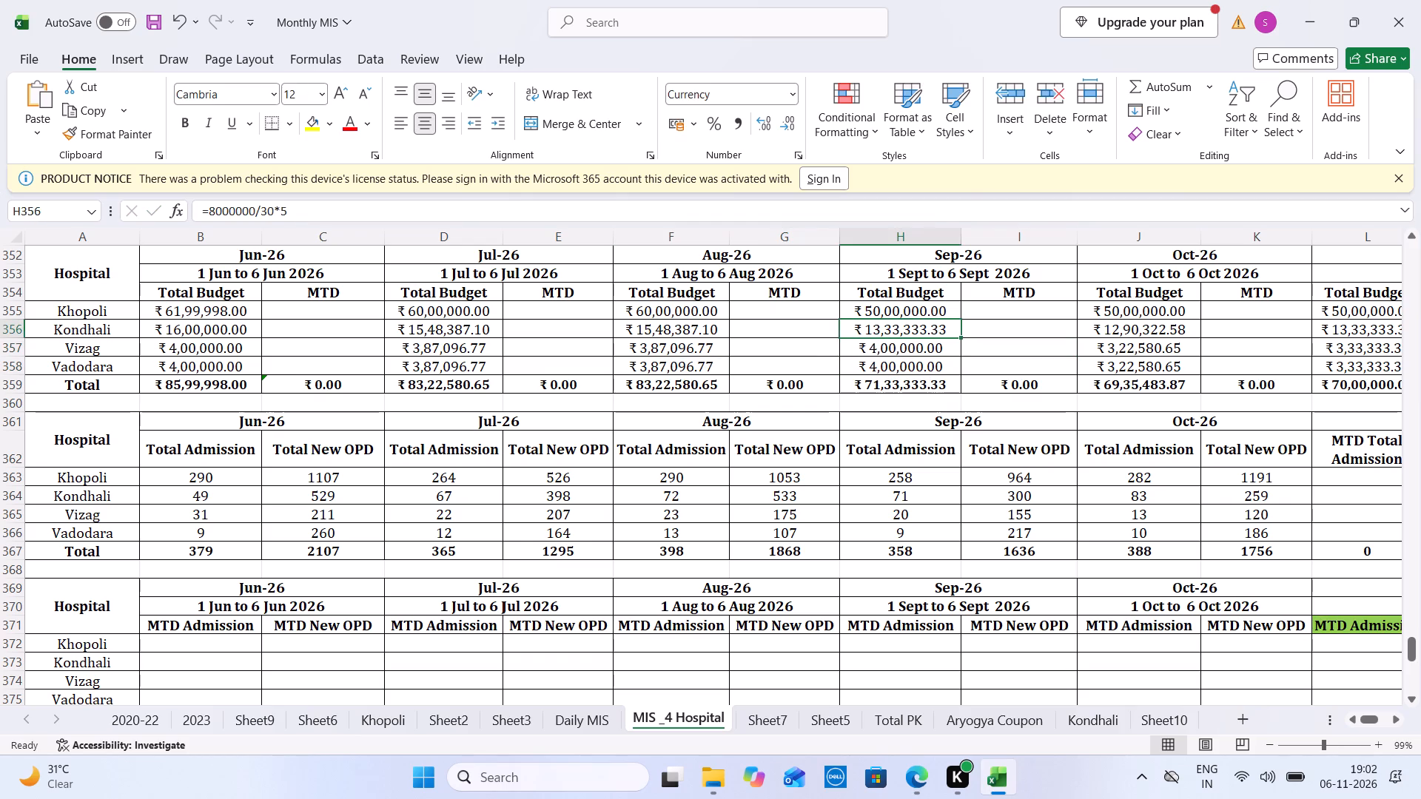
{"action": "left_click", "coordinate": [302, 213]}
{"action": "key", "text": "BackSpace"}
{"action": "key", "text": "6"}
{"action": "key", "text": "Tab"}
{"action": "key", "text": "Left"}
{"action": "key", "text": "Up"}
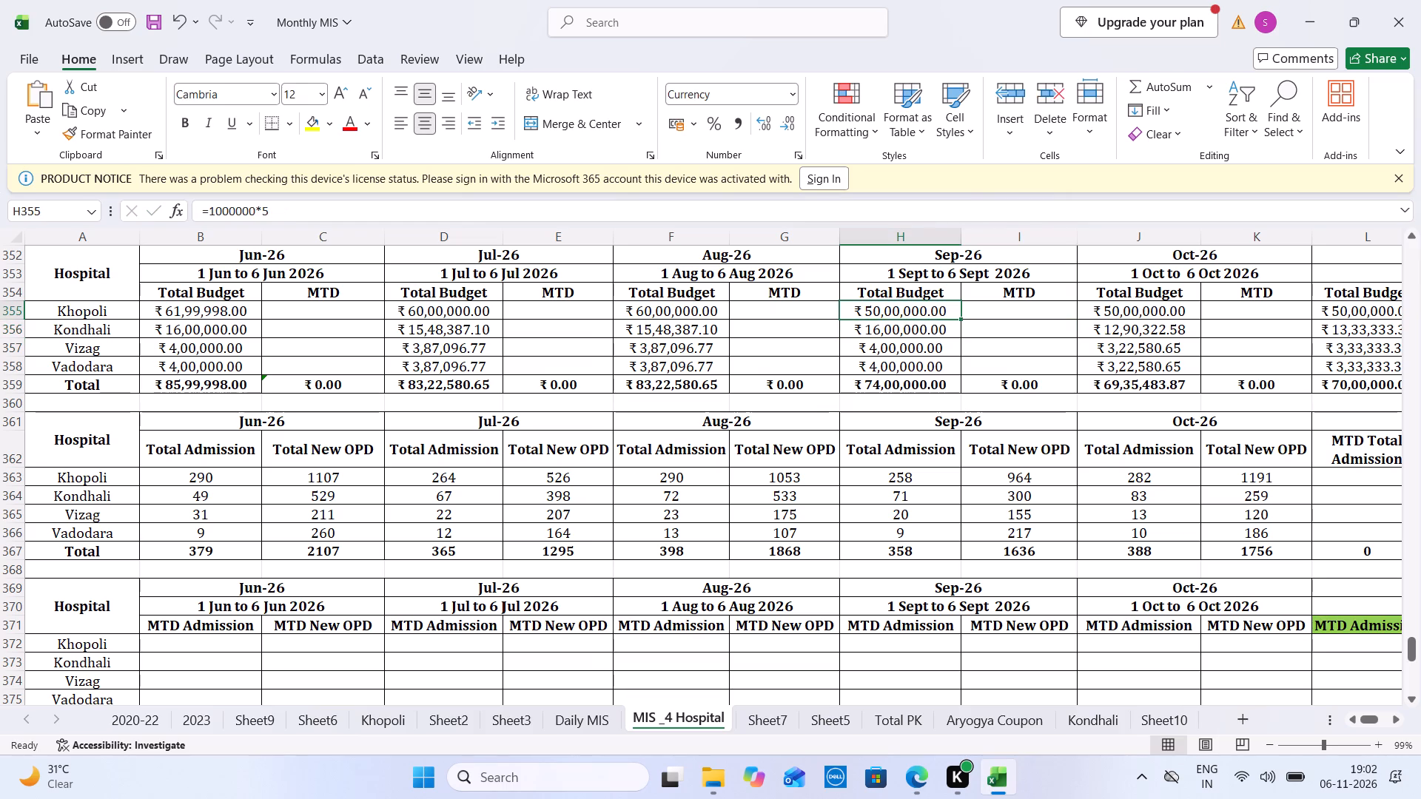
{"action": "left_click", "coordinate": [302, 213]}
{"action": "key", "text": "BackSpace"}
{"action": "key", "text": "6"}
{"action": "key", "text": "Tab"}
Update Khopoli's Oct-26 Total Budget formula to =1000000*6.
{"action": "key", "text": "Tab"}
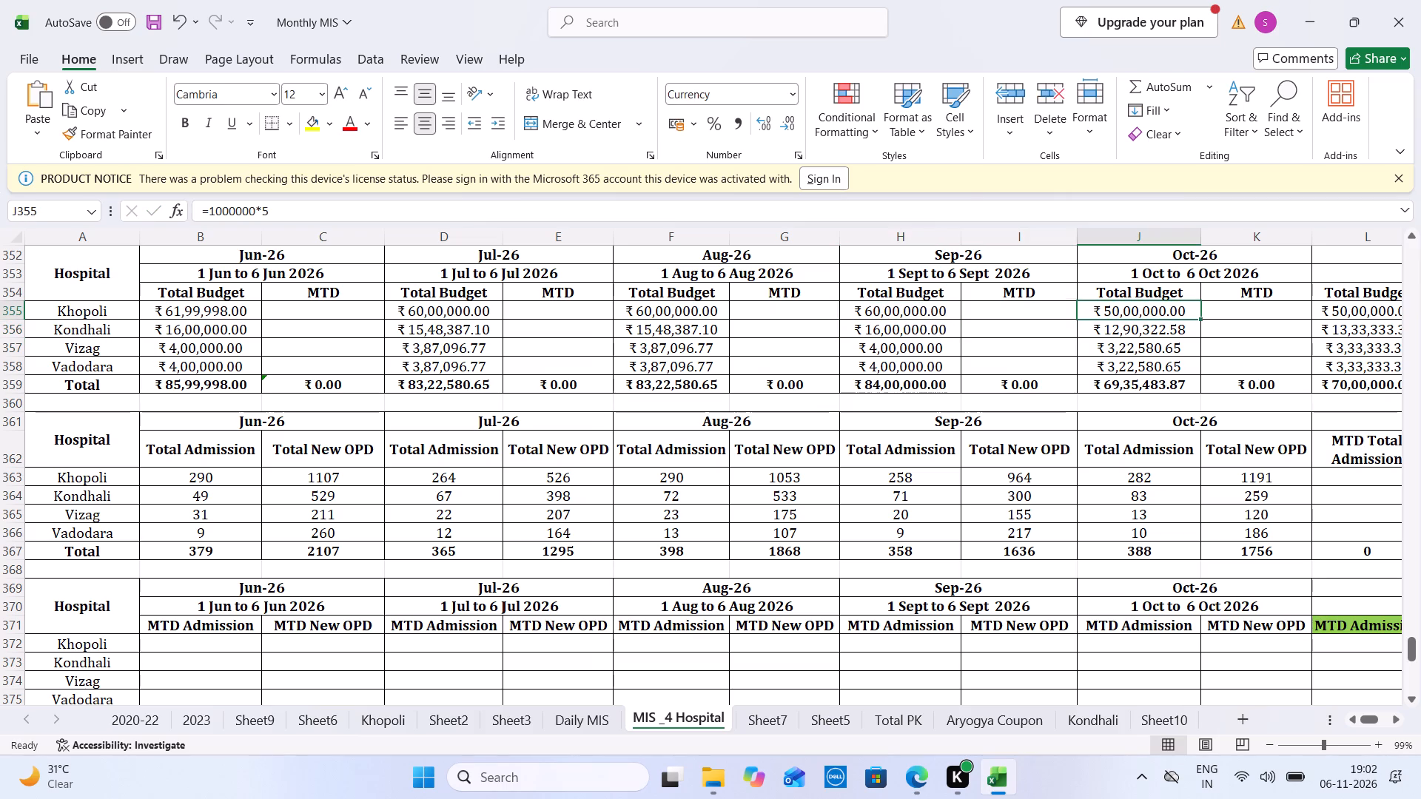
{"action": "left_click", "coordinate": [302, 213]}
{"action": "key", "text": "BackSpace"}
{"action": "key", "text": "6"}
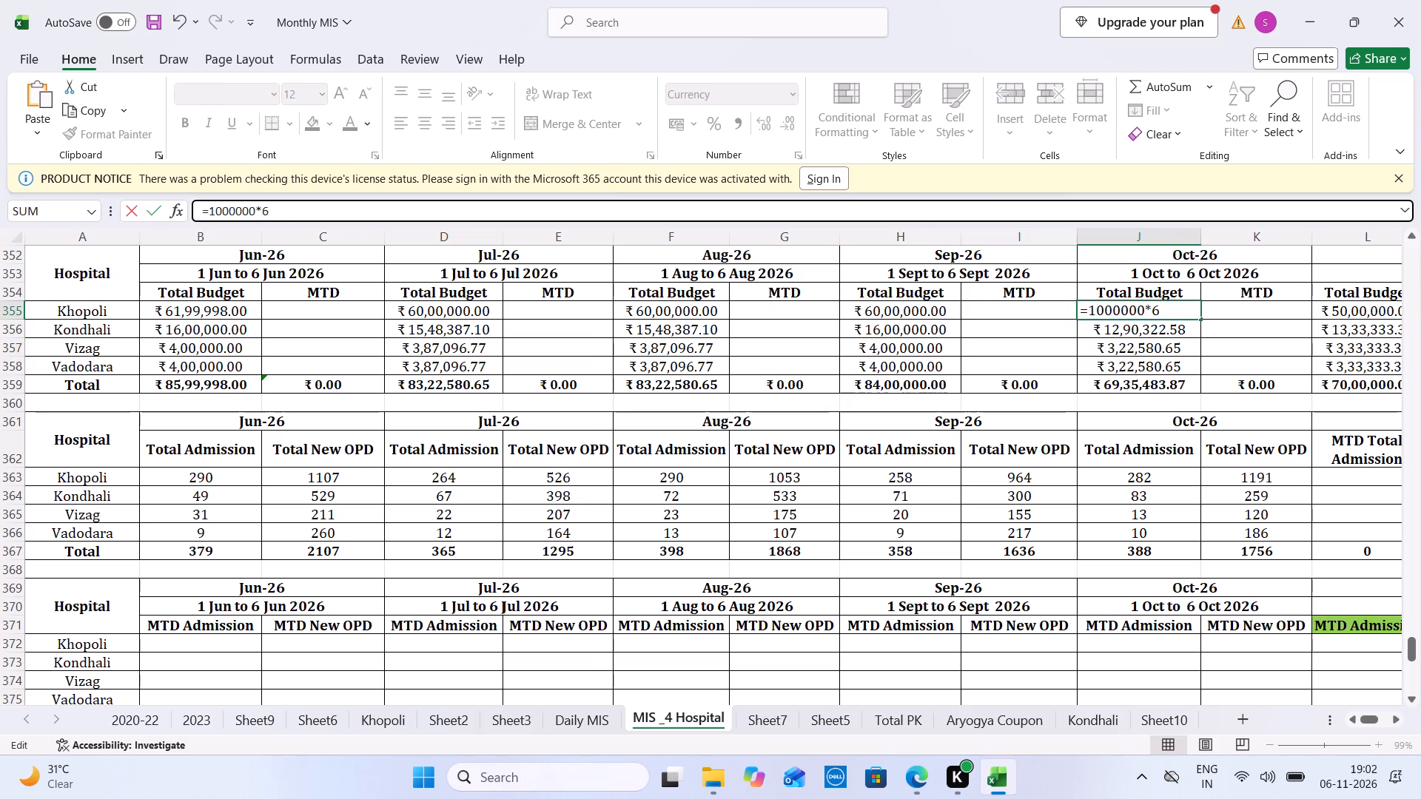
{"action": "key", "text": "Tab"}
Update Kondhali's Oct-26 Total Budget formula to =8000000/31*6.
{"action": "key", "text": "Down"}
{"action": "key", "text": "Left"}
{"action": "left_click", "coordinate": [302, 213]}
{"action": "key", "text": "BackSpace"}
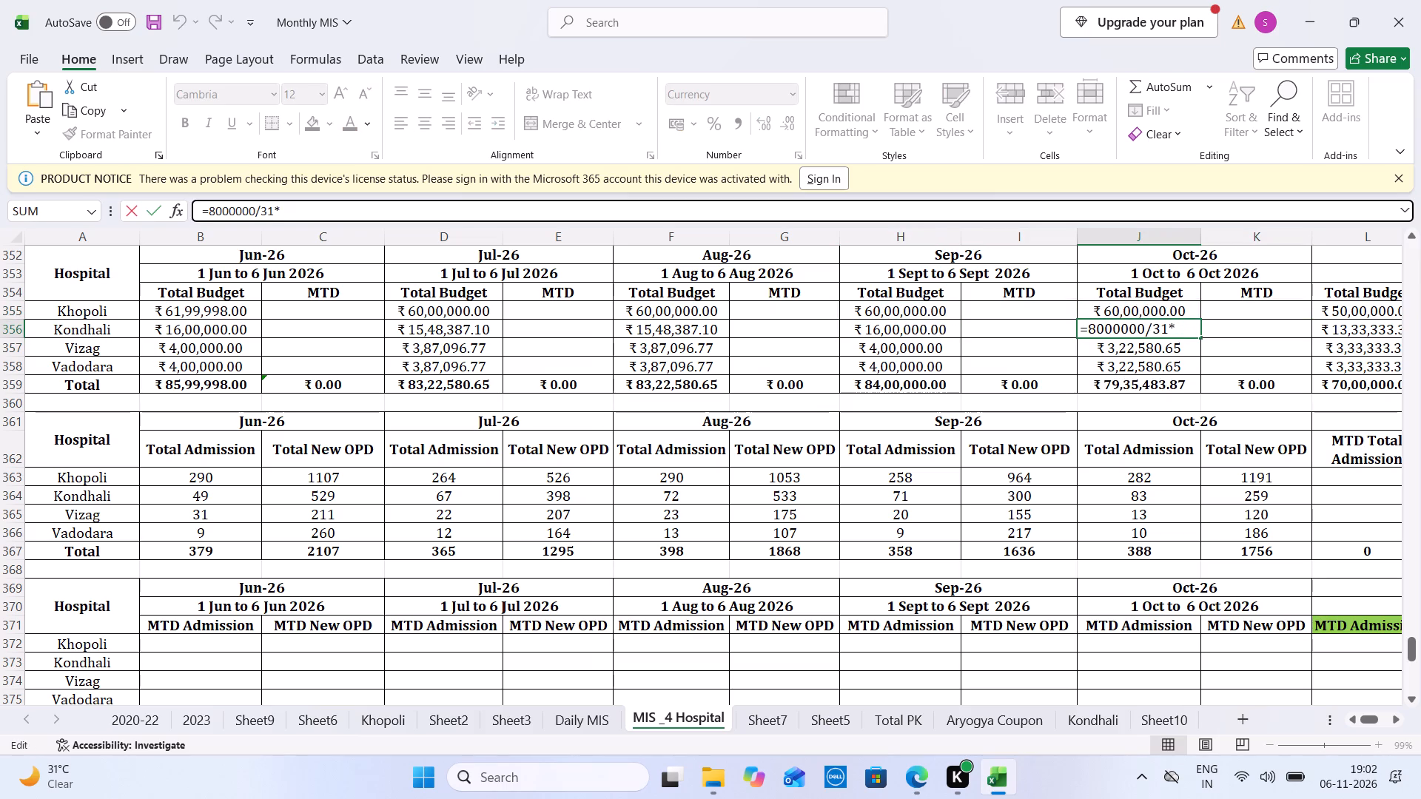
{"action": "key", "text": "6"}
{"action": "key", "text": "Tab"}
Update the Oct-26 Total Budget formulas for Vizag and Vadodara to =2000000/31*6.
{"action": "key", "text": "Down"}
{"action": "key", "text": "Left"}
{"action": "left_click", "coordinate": [302, 213]}
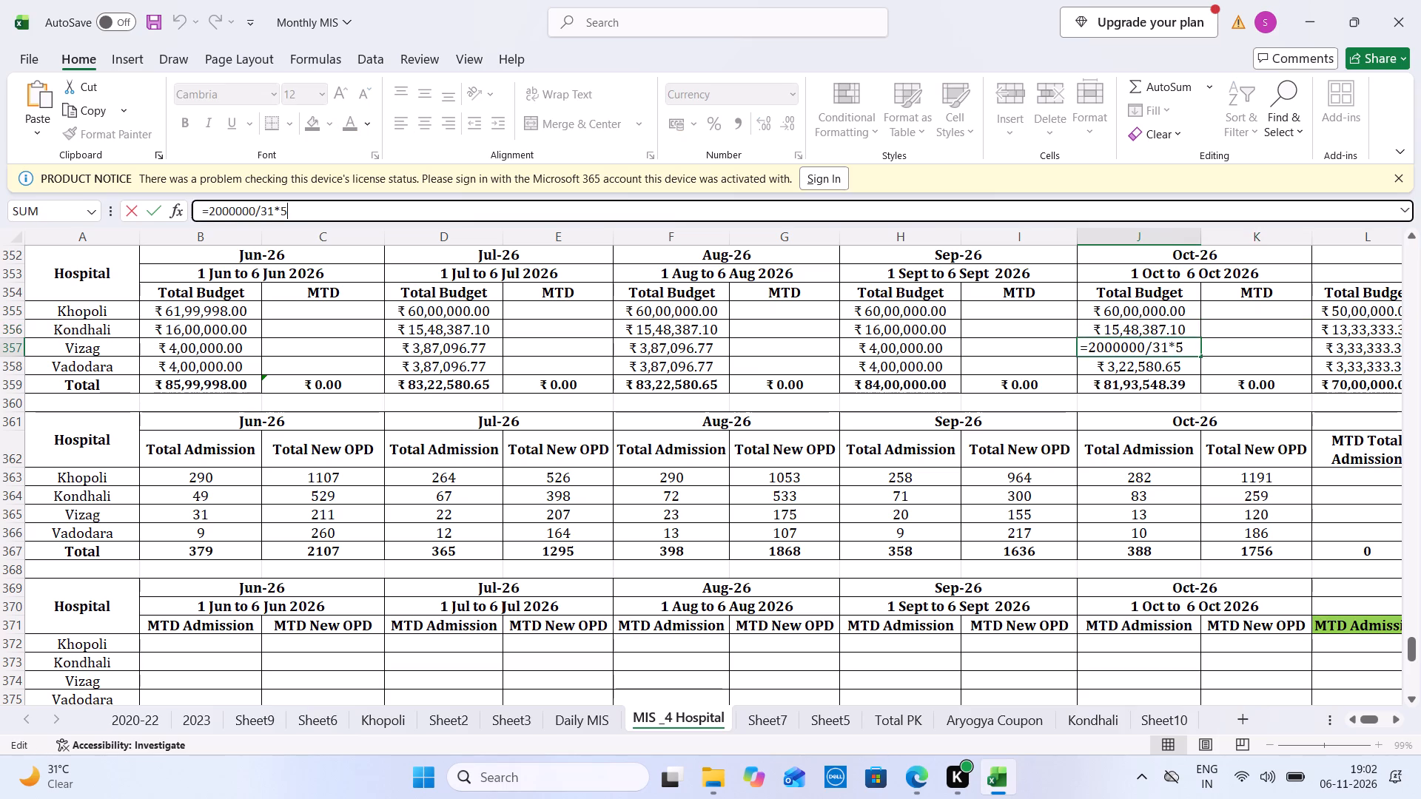
{"action": "key", "text": "BackSpace"}
{"action": "key", "text": "6"}
{"action": "key", "text": "Tab"}
{"action": "key", "text": "Down"}
{"action": "key", "text": "Left"}
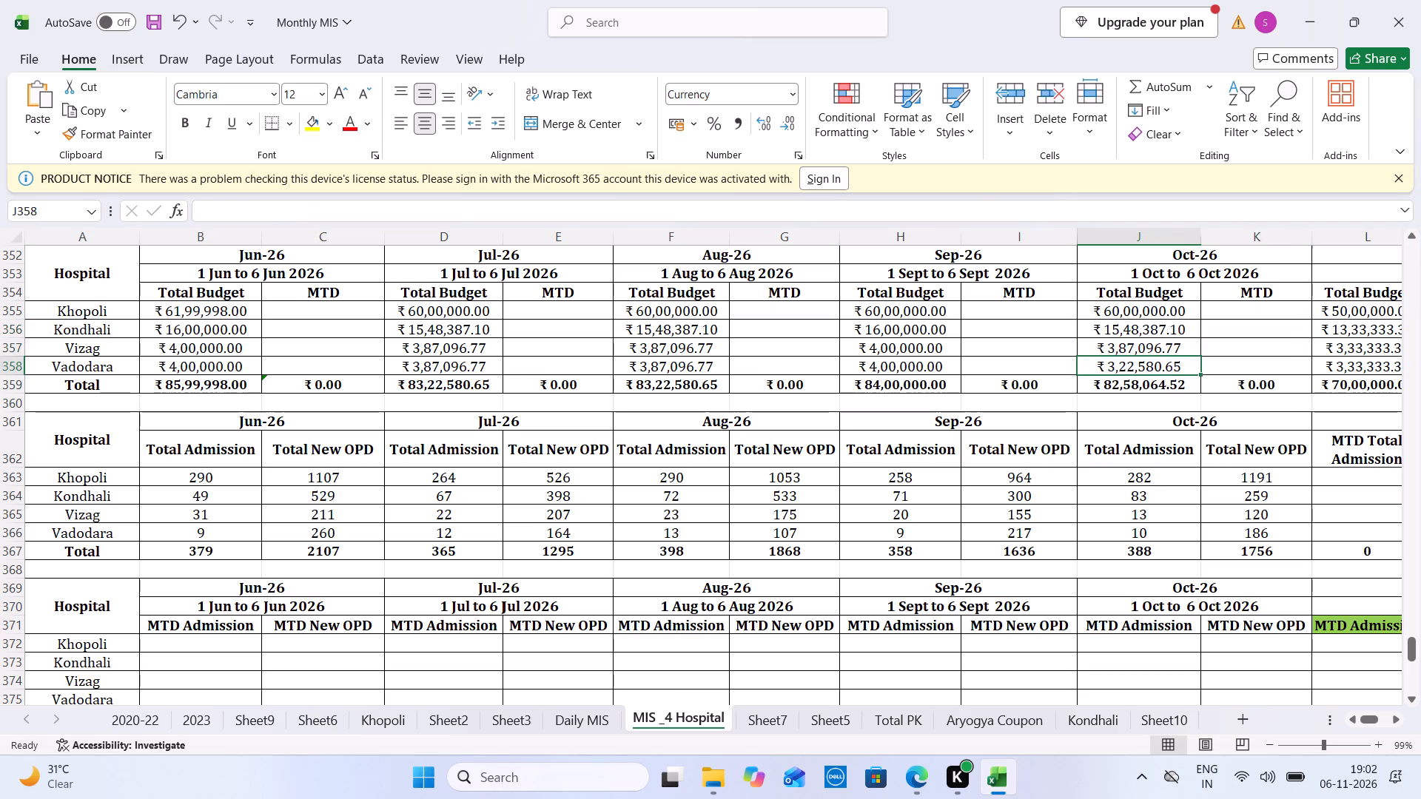
{"action": "left_click", "coordinate": [302, 213]}
{"action": "key", "text": "BackSpace"}
{"action": "key", "text": "6"}
{"action": "key", "text": "Tab"}
Update the Nov-26 Total Budget formulas for Vadodara and Vizag to =2000000/30*6.
{"action": "key", "text": "Tab"}
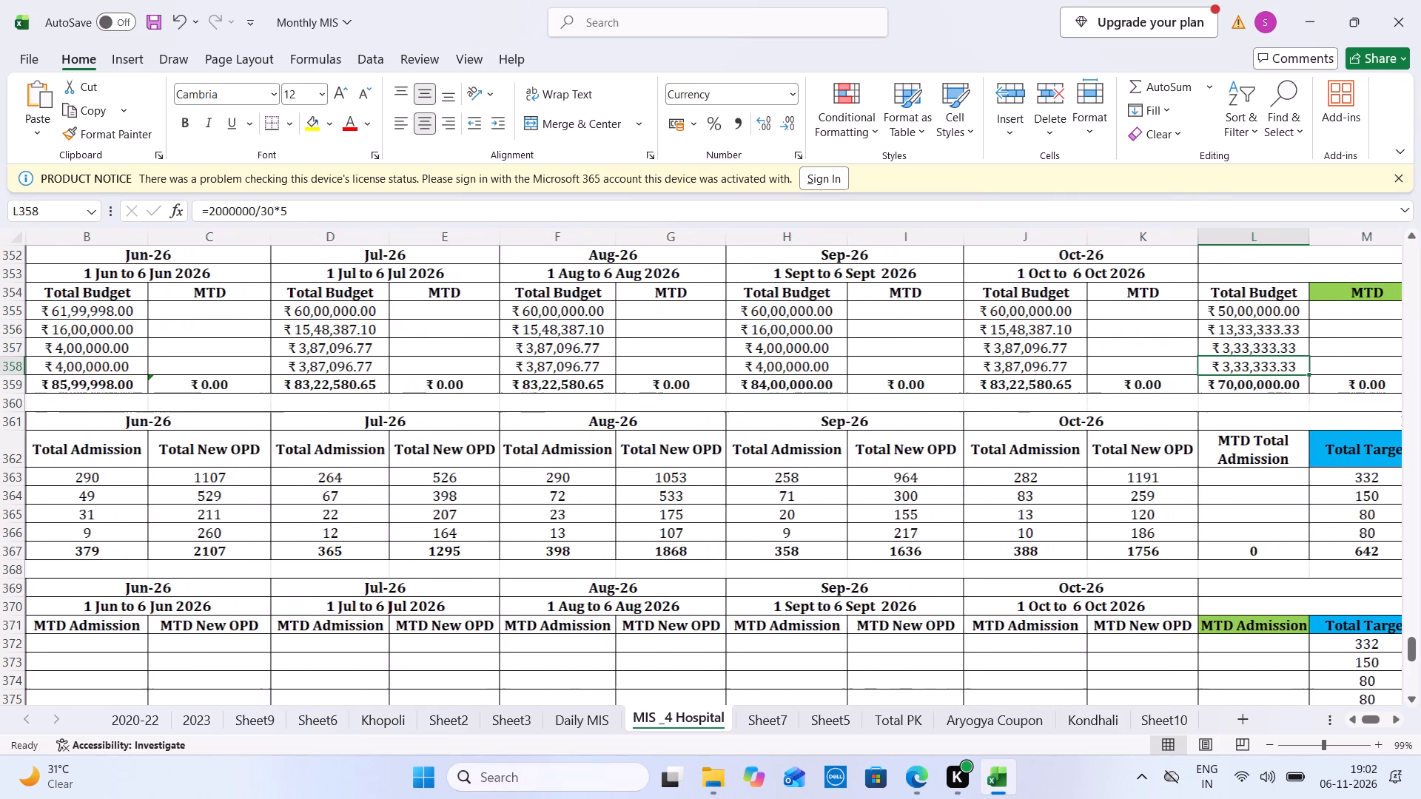
{"action": "left_click", "coordinate": [302, 213]}
{"action": "key", "text": "BackSpace"}
{"action": "key", "text": "6"}
{"action": "key", "text": "Tab"}
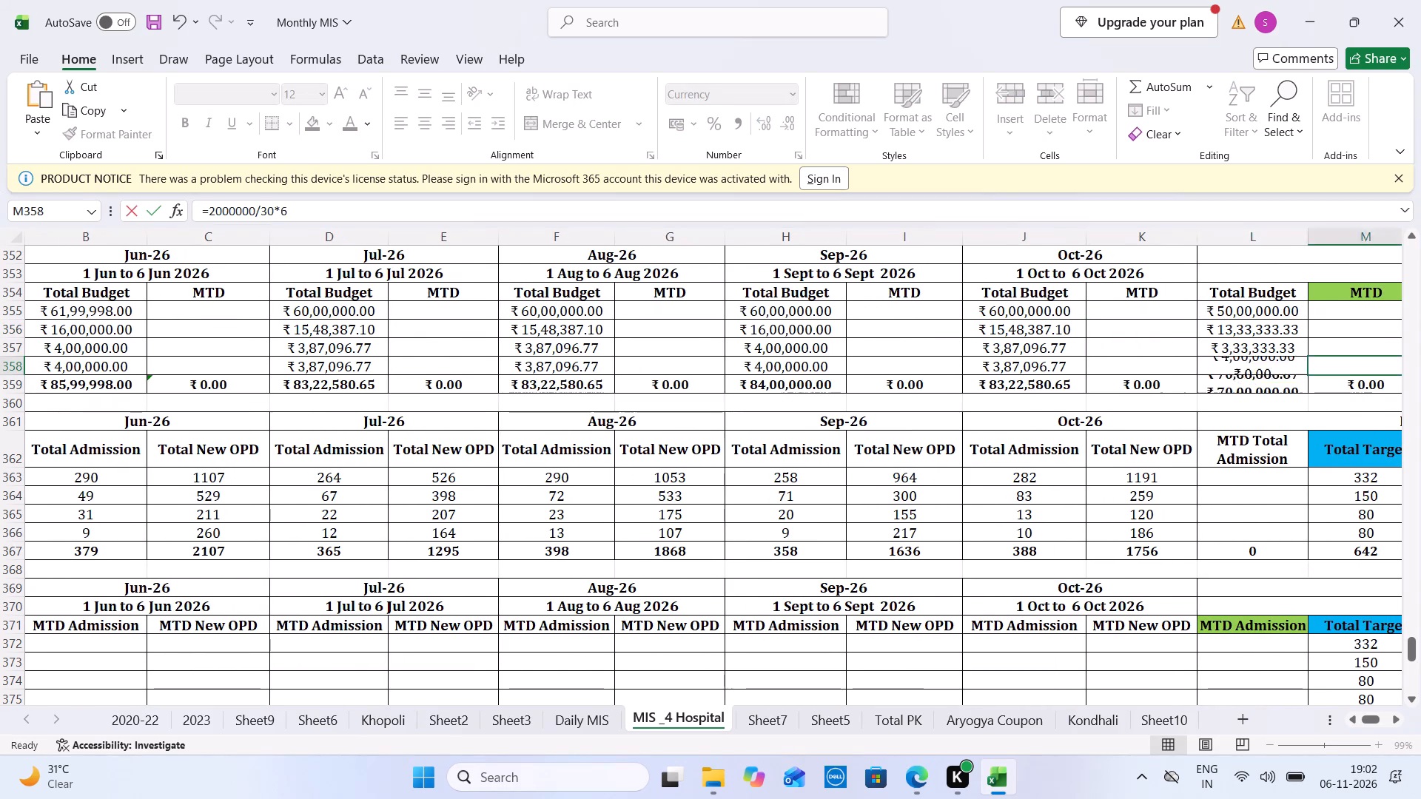
{"action": "key", "text": "Left"}
{"action": "key", "text": "Up"}
{"action": "left_click", "coordinate": [302, 213]}
{"action": "key", "text": "BackSpace"}
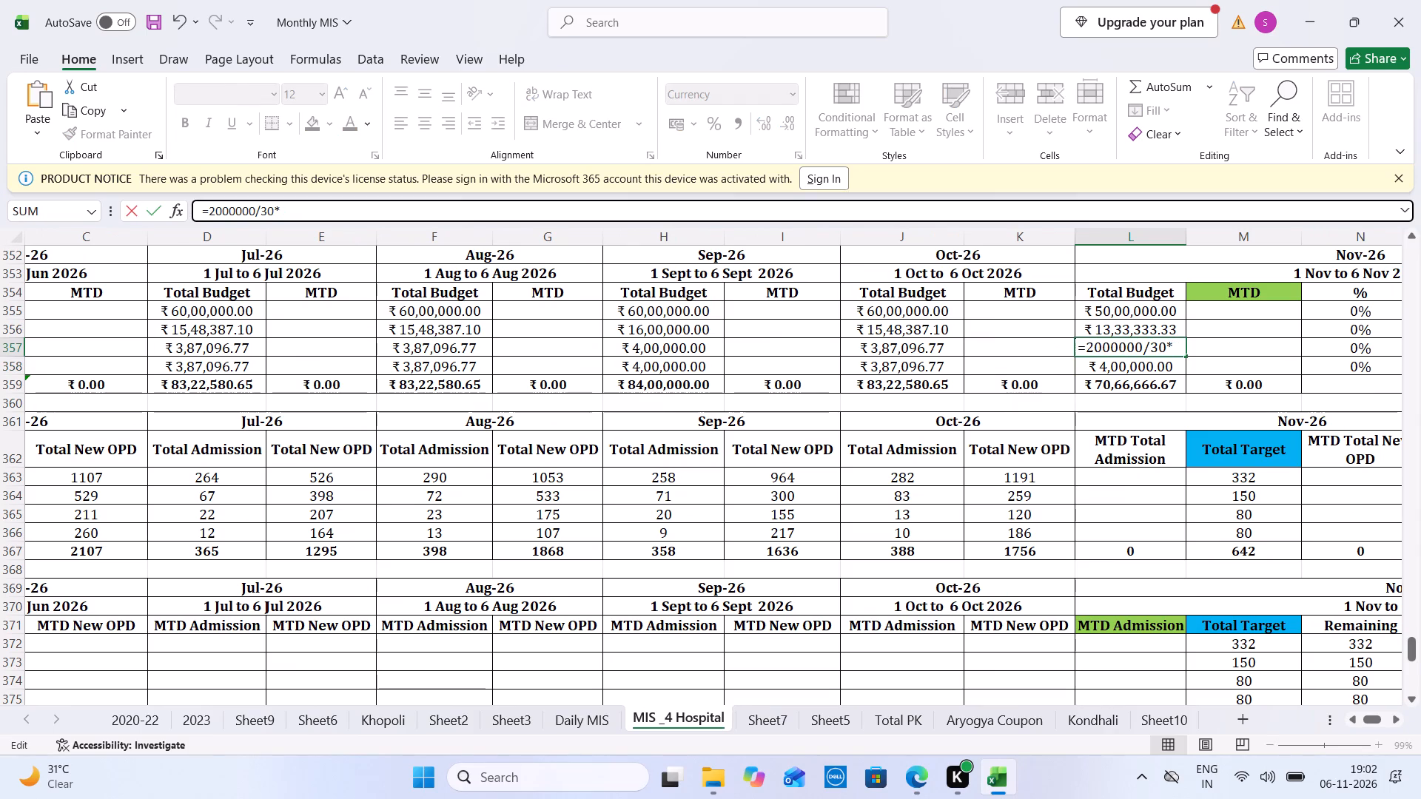
{"action": "key", "text": "6"}
{"action": "key", "text": "Tab"}
Update the Nov-26 Total Budget formulas to =8000000/30*6 for Kondhali and =1000000*6 for Khopoli.
{"action": "key", "text": "Left"}
{"action": "key", "text": "Up"}
{"action": "left_click", "coordinate": [302, 213]}
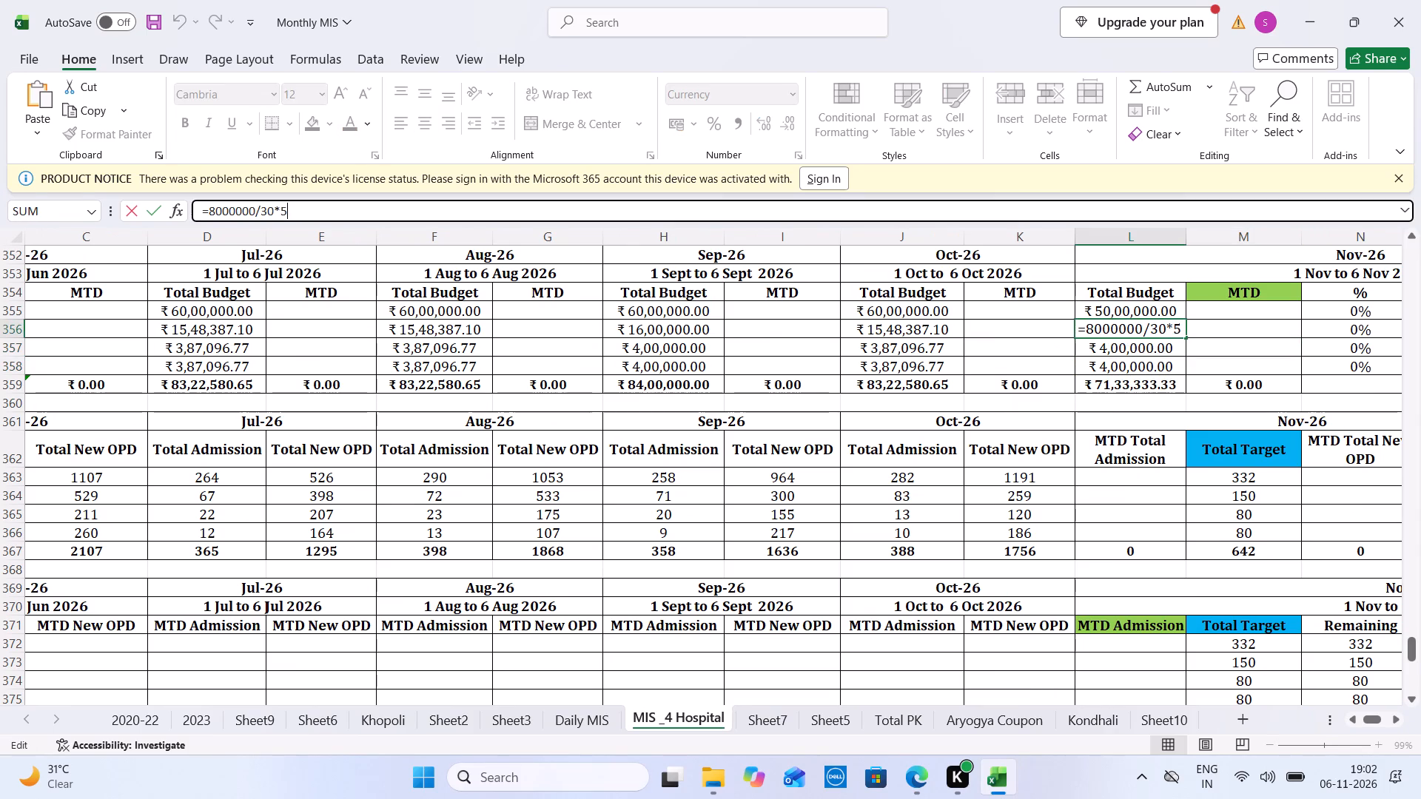
{"action": "key", "text": "BackSpace"}
{"action": "key", "text": "6"}
{"action": "key", "text": "Tab"}
{"action": "key", "text": "Left"}
{"action": "key", "text": "Up"}
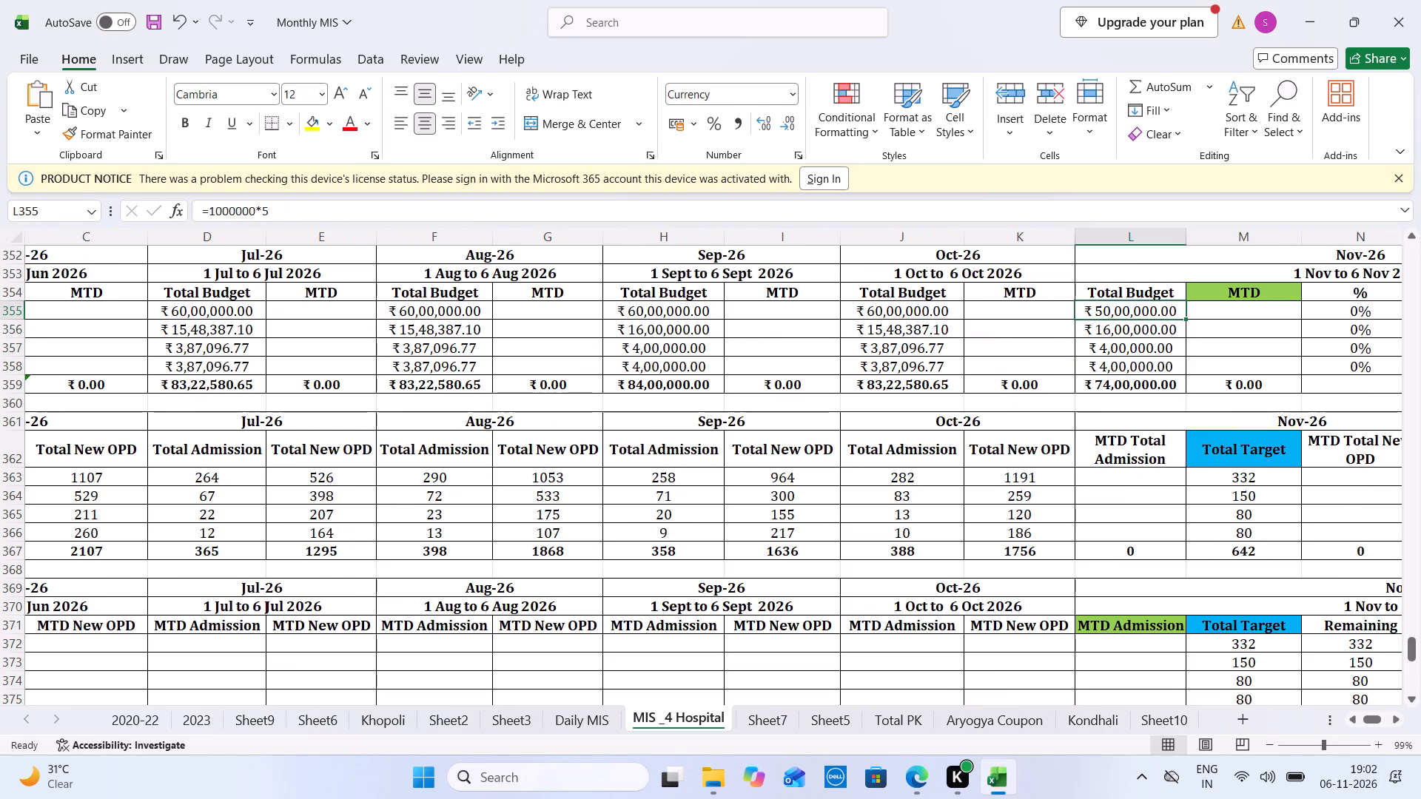
{"action": "left_click", "coordinate": [302, 213]}
{"action": "key", "text": "BackSpace"}
{"action": "key", "text": "6"}
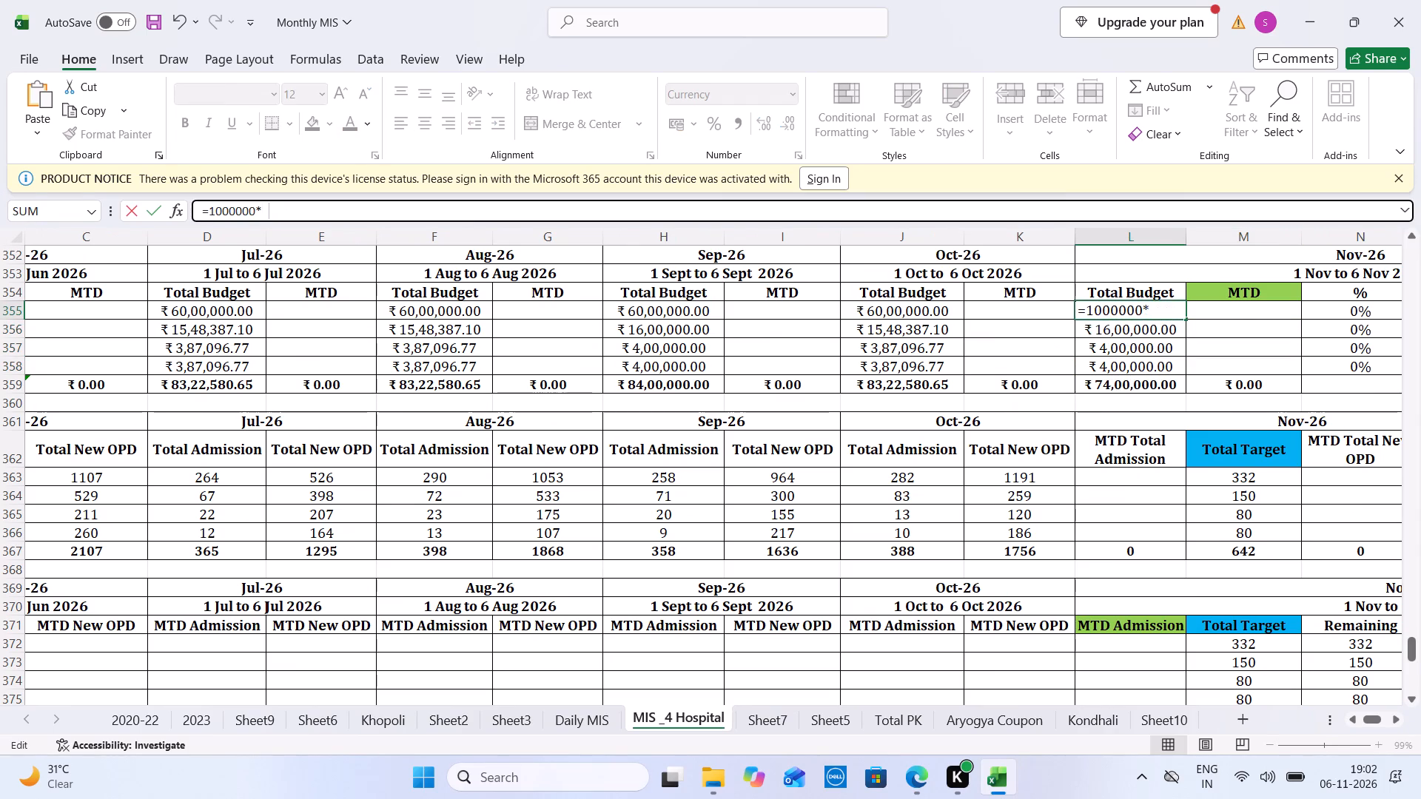
{"action": "key", "text": "Tab"}
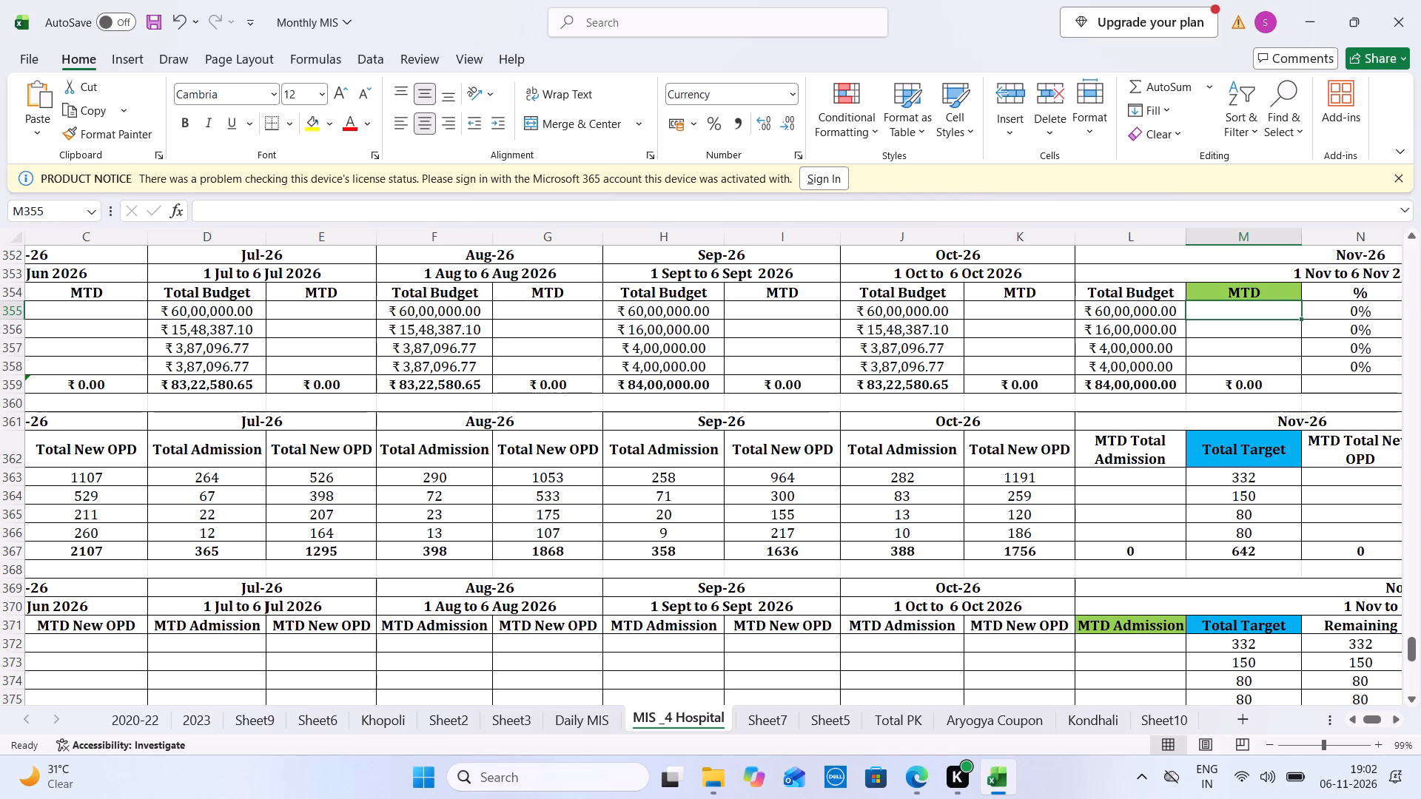
Clear the Nov-26 Total Collection figures for Khopoli, Kondhali, Vizag and Vadodara.
{"action": "key", "text": "Right"}
{"action": "key", "text": "Right"}
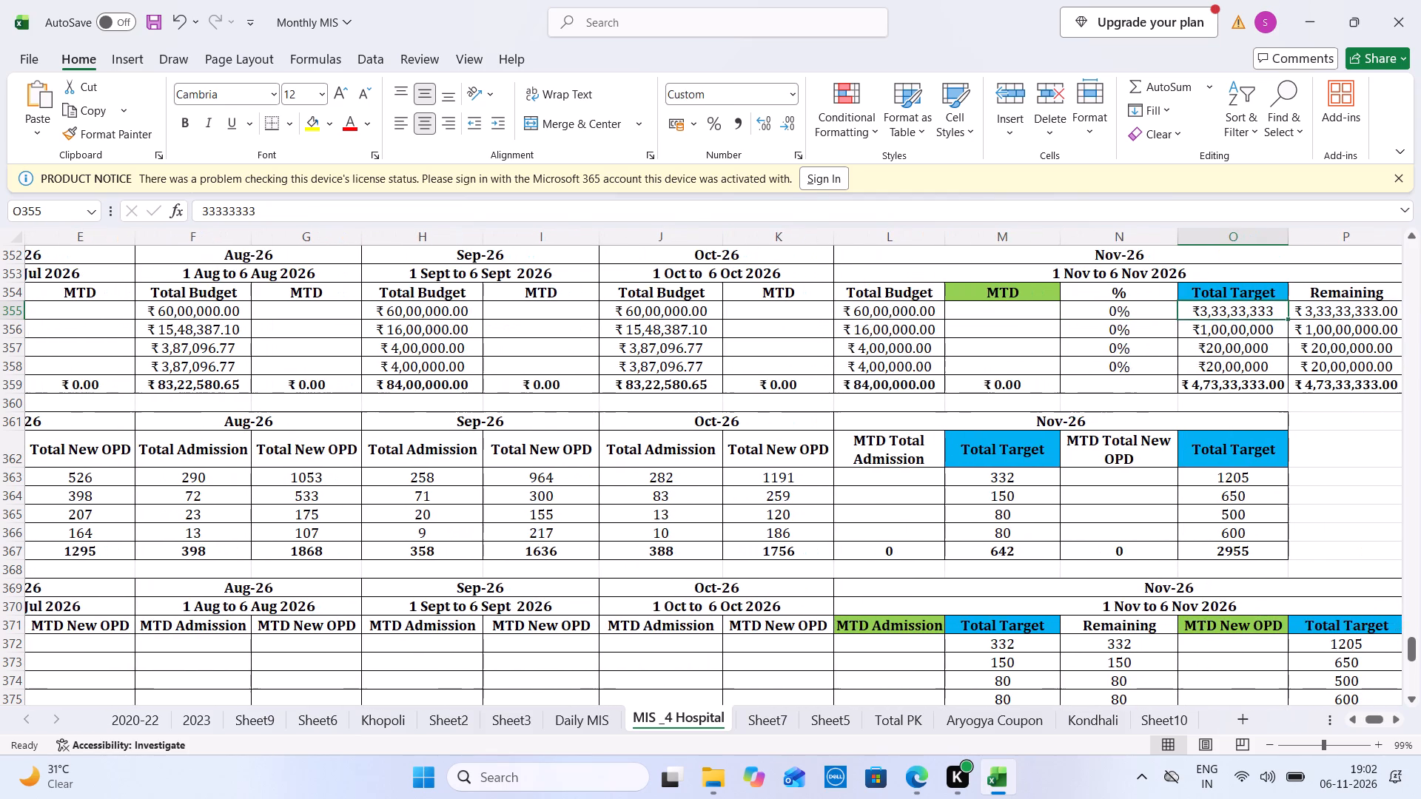
{"action": "key", "text": "Left"}
{"action": "key", "text": "Left"}
{"action": "key", "text": "Left"}
{"action": "key", "text": "Left"}
{"action": "key", "text": "Left"}
{"action": "key", "text": "Left"}
{"action": "key", "text": "Left"}
{"action": "key", "text": "Left"}
{"action": "key", "text": "Left"}
{"action": "key", "text": "Left"}
{"action": "key", "text": "Left"}
{"action": "key", "text": "Left"}
{"action": "key", "text": "Left"}
{"action": "key", "text": "Left"}
{"action": "key", "text": "Left"}
{"action": "key", "text": "Left"}
{"action": "key", "text": "Left"}
{"action": "key", "text": "Left"}
{"action": "key", "text": "Left"}
{"action": "key", "text": "Left"}
{"action": "key", "text": "Up"}
{"action": "key", "text": "Up"}
{"action": "key", "text": "Up"}
{"action": "key", "text": "Up"}
{"action": "key", "text": "Up"}
{"action": "key", "text": "Up"}
{"action": "key", "text": "Up"}
{"action": "key", "text": "Up"}
{"action": "key", "text": "Up"}
{"action": "key", "text": "Up"}
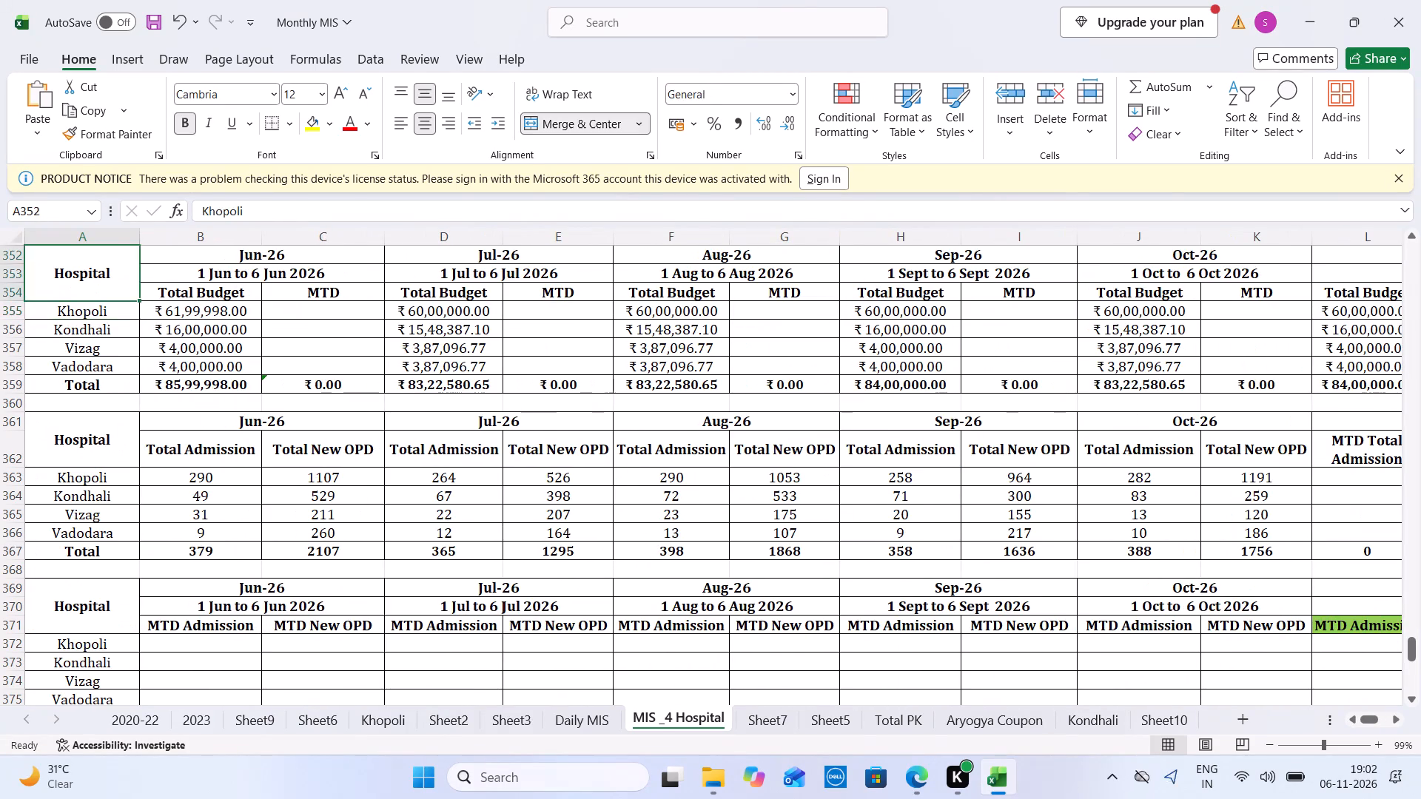
{"action": "key", "text": "Up"}
{"action": "key", "text": "Up"}
{"action": "key", "text": "Up"}
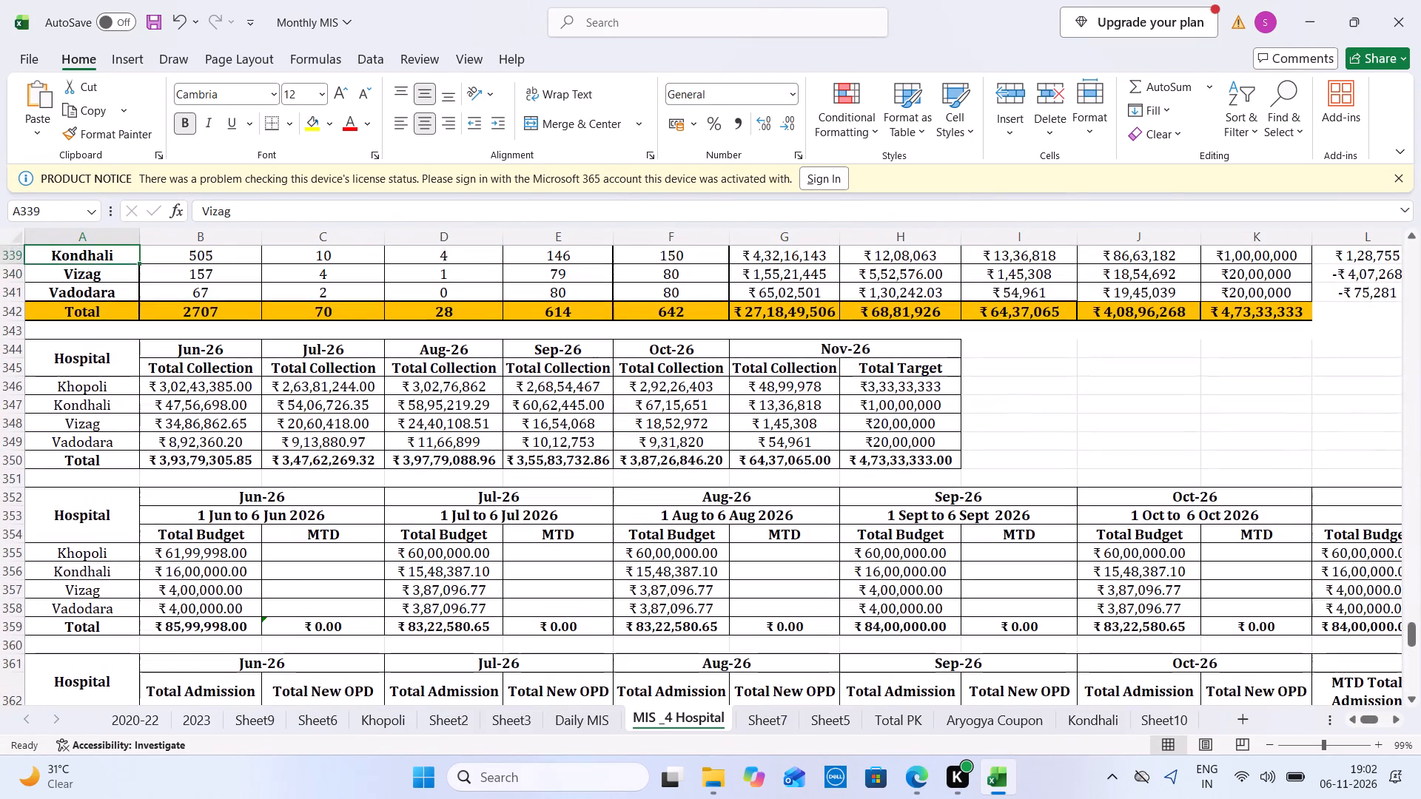
{"action": "left_click", "coordinate": [765, 370]}
{"action": "key", "text": "Down"}
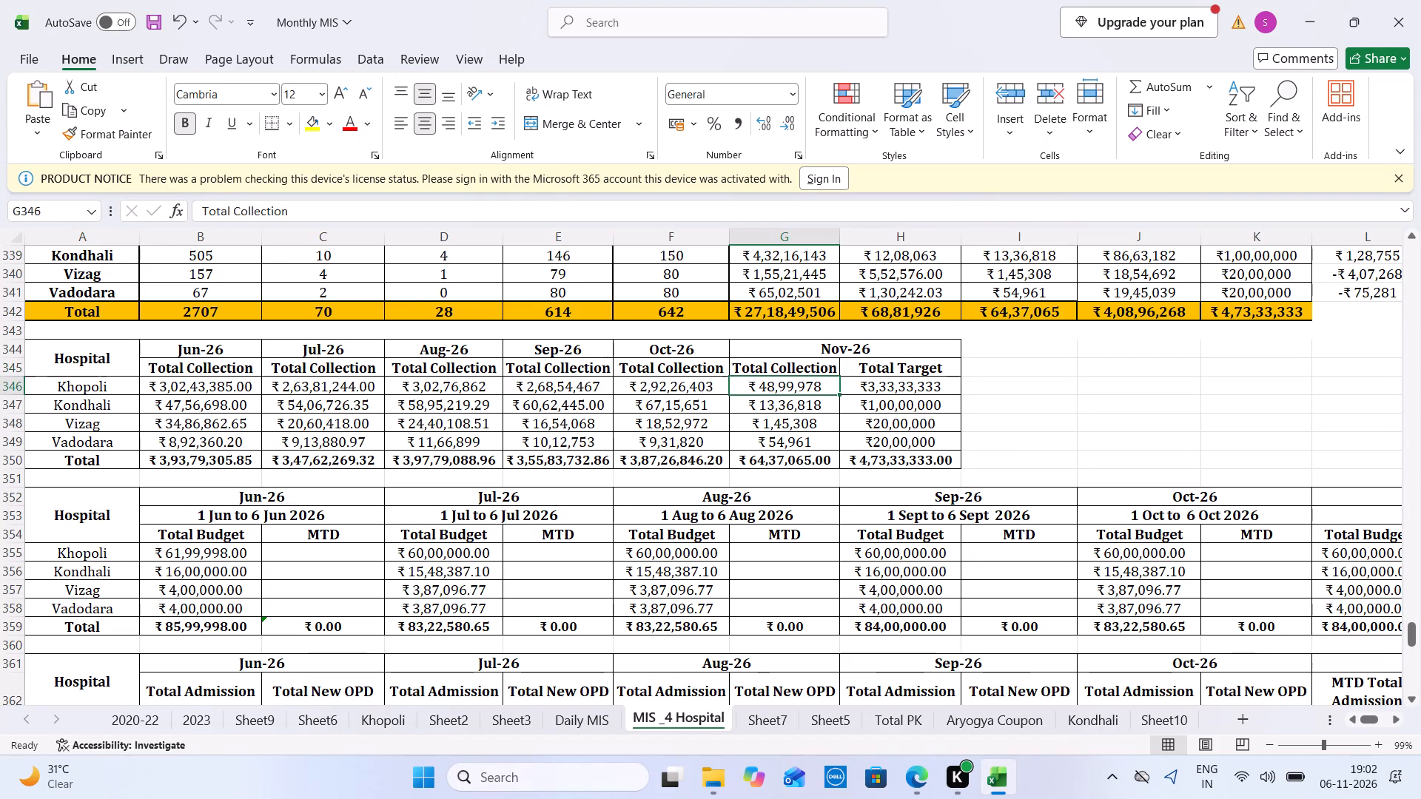
{"action": "key", "text": "BackSpace"}
{"action": "key", "text": "Down"}
{"action": "key", "text": "BackSpace"}
{"action": "key", "text": "Down"}
{"action": "key", "text": "BackSpace"}
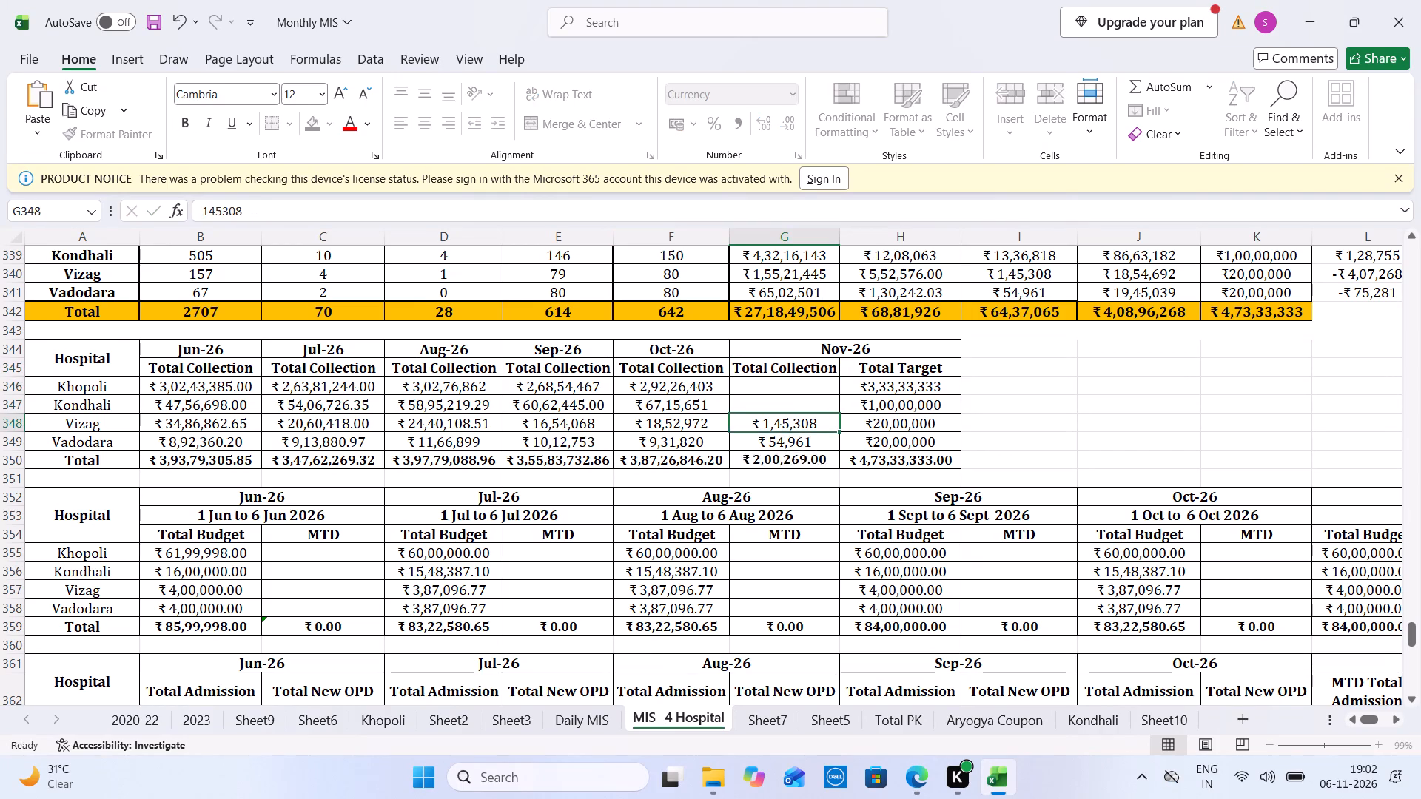
{"action": "key", "text": "Down"}
{"action": "key", "text": "BackSpace"}
Clear the four hospitals' 1 Oct to 5 Oct 2026 figures in the Total Visit and New Patients sections.
{"action": "key", "text": "Up"}
{"action": "key", "text": "Up"}
{"action": "key", "text": "Up"}
{"action": "key", "text": "Up"}
{"action": "key", "text": "Up"}
{"action": "key", "text": "Up"}
{"action": "key", "text": "Up"}
{"action": "key", "text": "Up"}
{"action": "key", "text": "Up"}
{"action": "key", "text": "Up"}
{"action": "key", "text": "Up"}
{"action": "key", "text": "Up"}
{"action": "key", "text": "Up"}
{"action": "key", "text": "Up"}
{"action": "key", "text": "Up"}
{"action": "key", "text": "Up"}
{"action": "key", "text": "Up"}
{"action": "key", "text": "Up"}
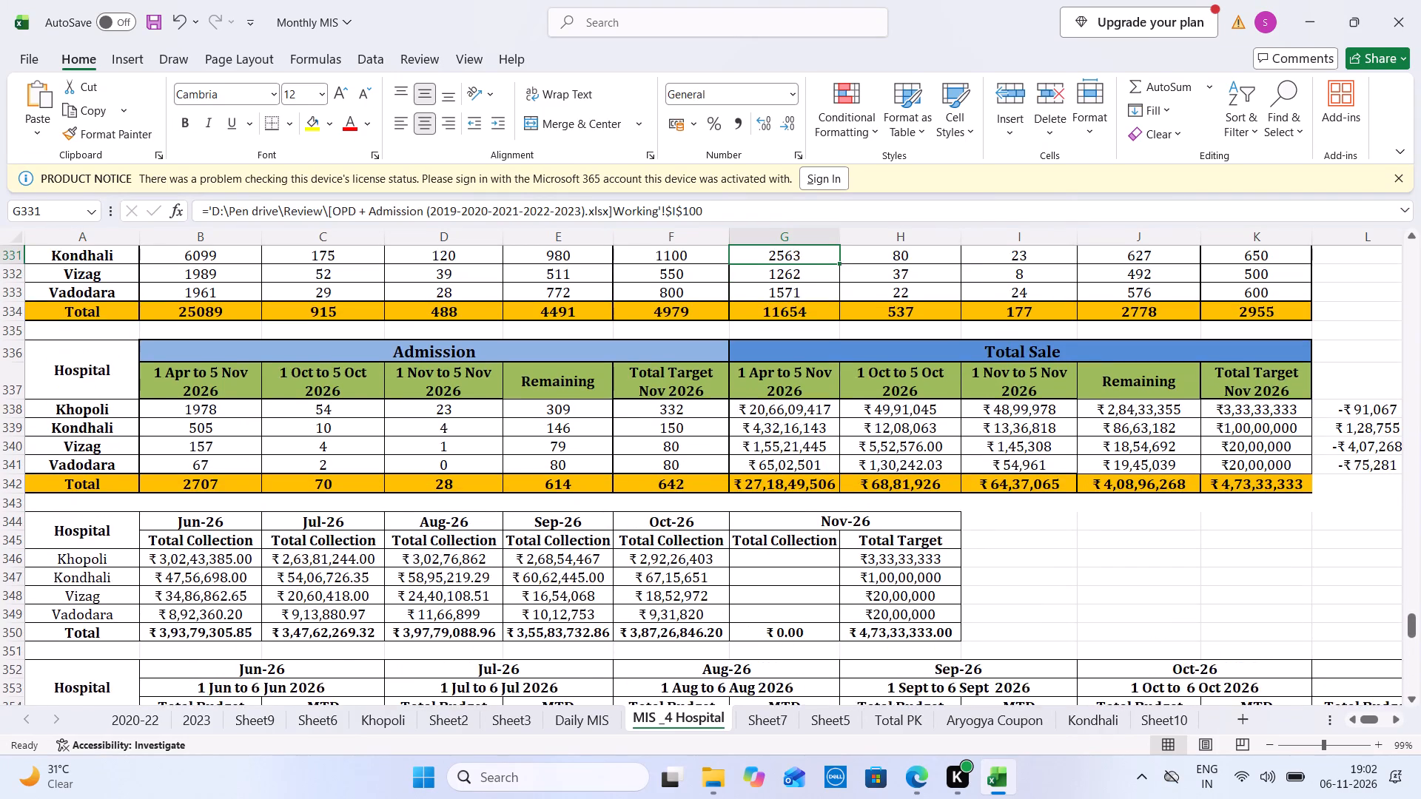
{"action": "key", "text": "Up"}
{"action": "key", "text": "Up"}
{"action": "key", "text": "Up"}
{"action": "key", "text": "Up"}
{"action": "key", "text": "Up"}
{"action": "key", "text": "Up"}
{"action": "left_click_drag", "start_coordinate": [346, 349], "coordinate": [351, 406]}
{"action": "right_click", "coordinate": [351, 406]}
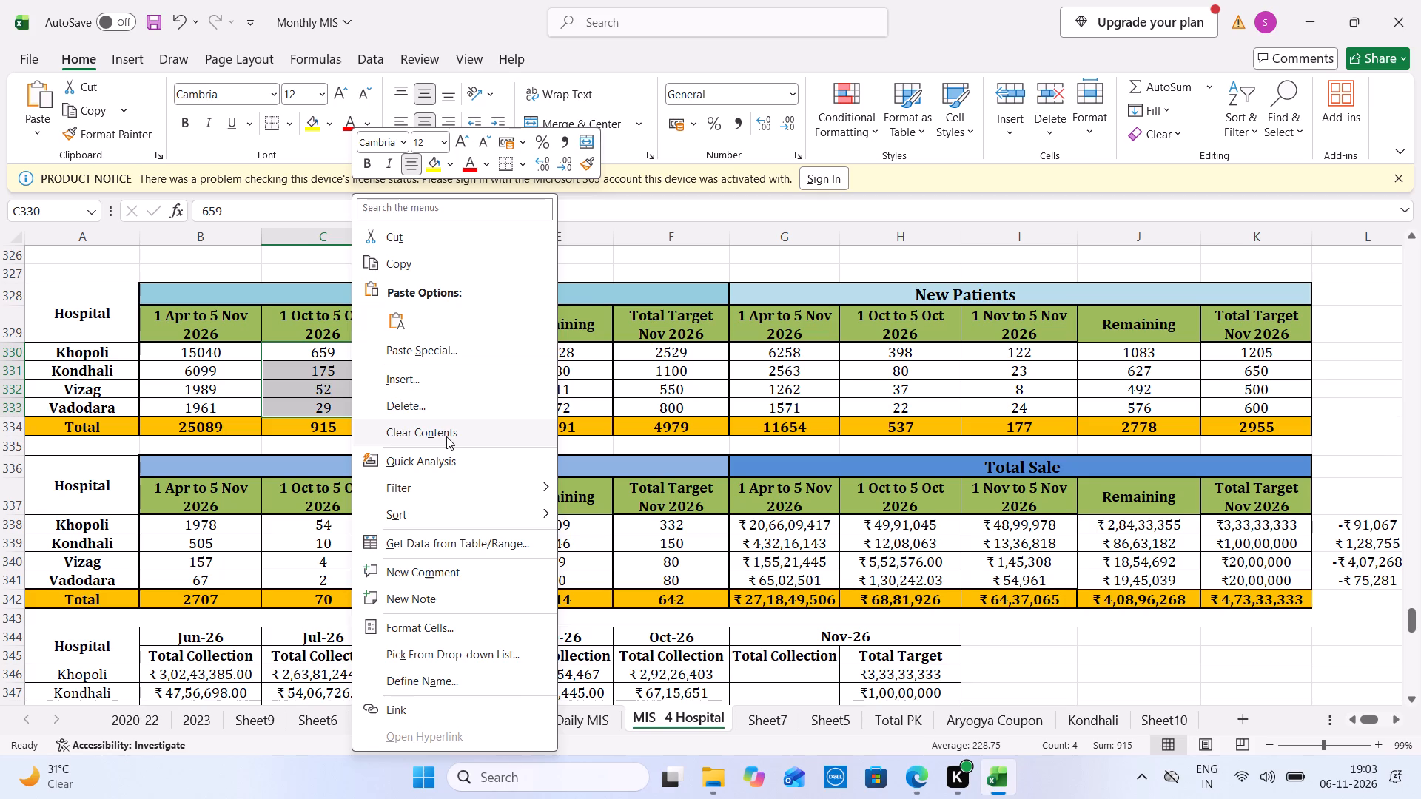
{"action": "left_click", "coordinate": [446, 436]}
{"action": "left_click_drag", "start_coordinate": [906, 343], "coordinate": [886, 402]}
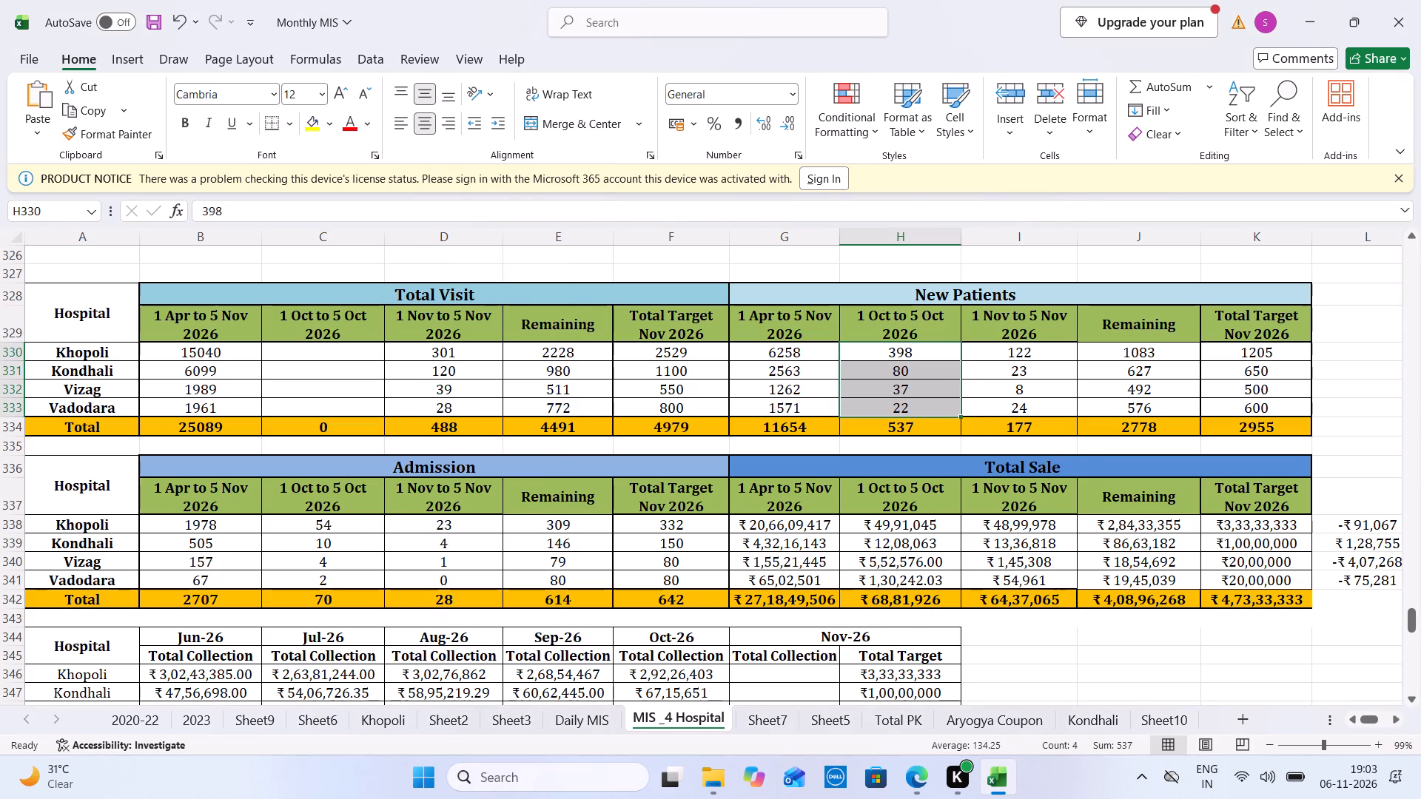
{"action": "right_click", "coordinate": [886, 402]}
{"action": "left_click", "coordinate": [944, 428]}
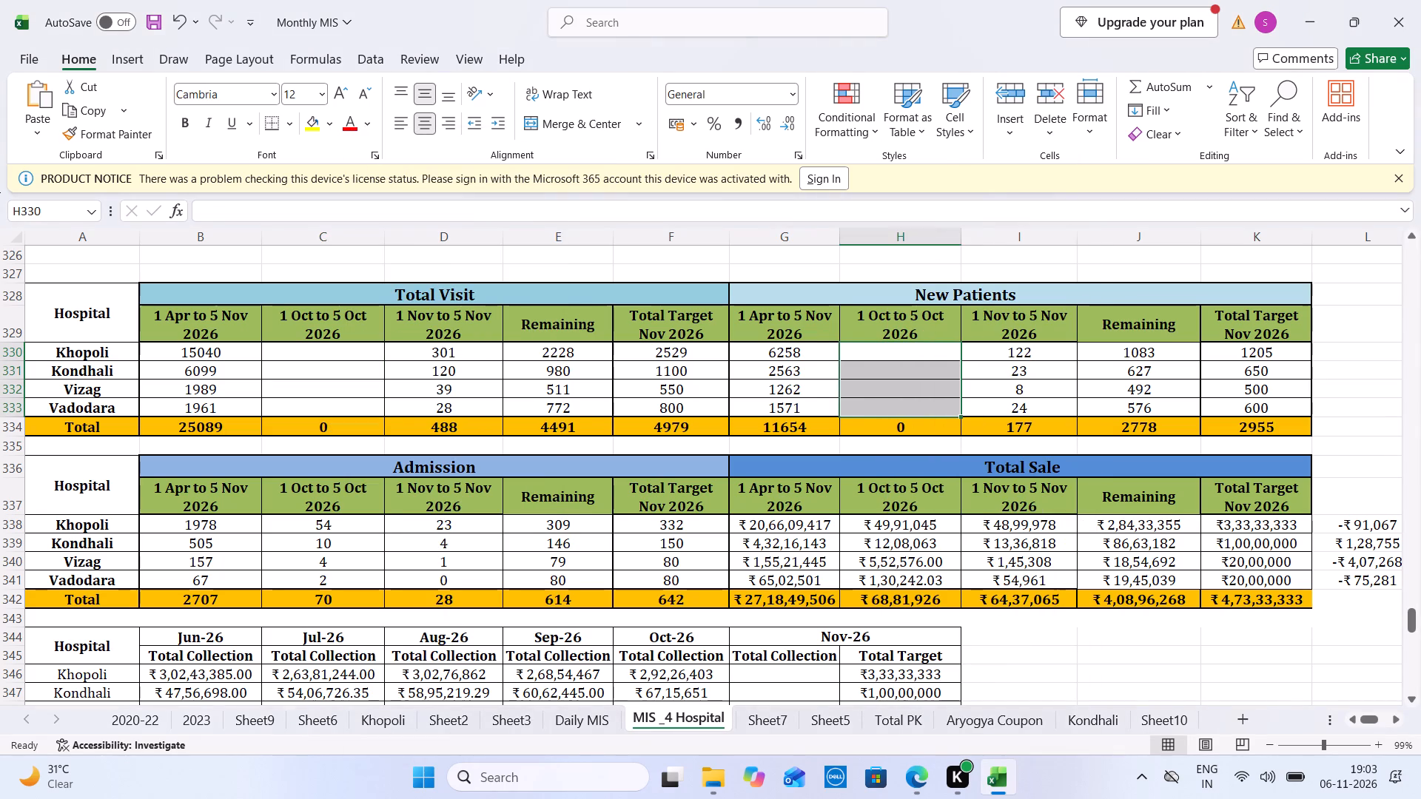
Clear the four hospitals' 1 Oct to 5 Oct 2026 figures in the Admission and Total Sale sections.
{"action": "left_click_drag", "start_coordinate": [310, 525], "coordinate": [336, 579]}
{"action": "right_click", "coordinate": [336, 579]}
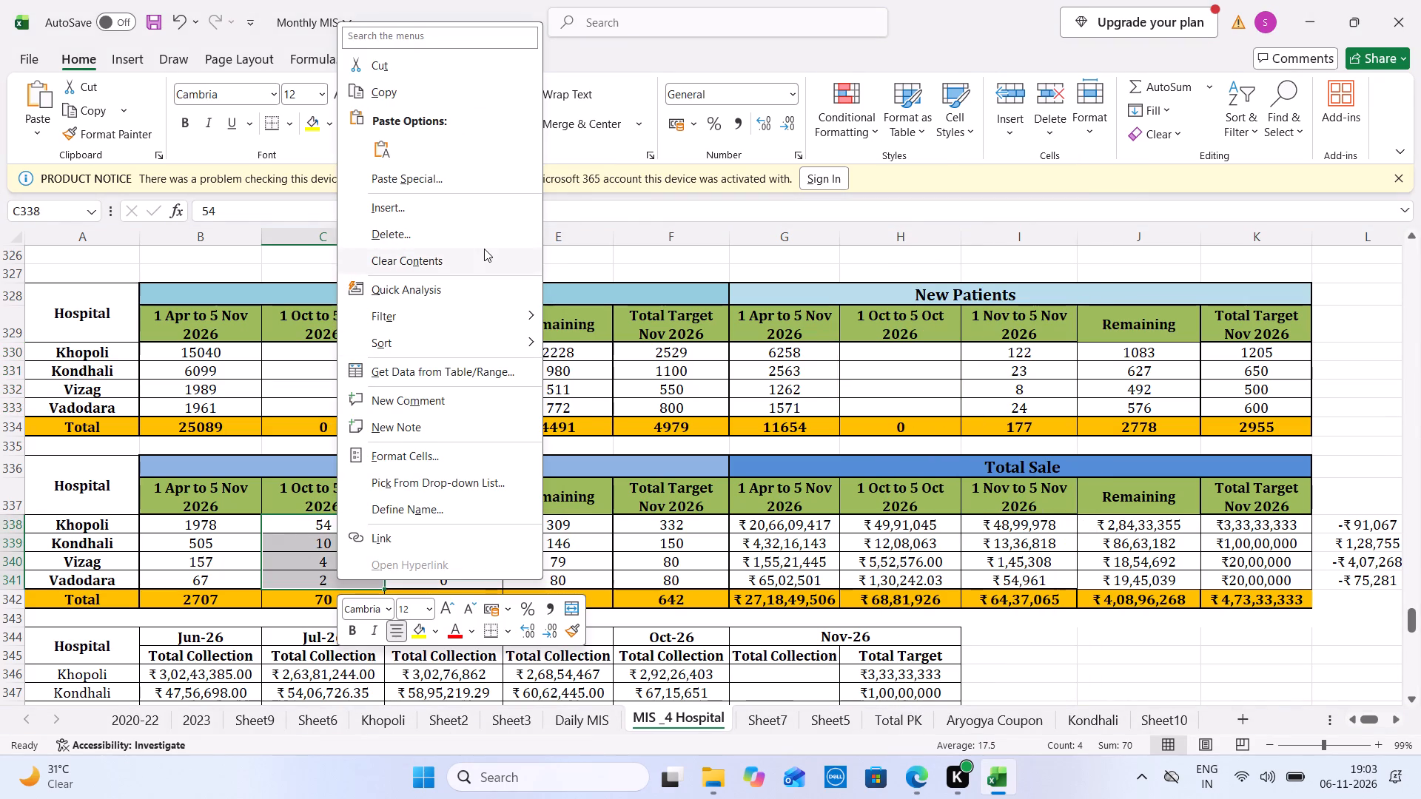
{"action": "left_click", "coordinate": [484, 249]}
{"action": "left_click_drag", "start_coordinate": [900, 525], "coordinate": [901, 568]}
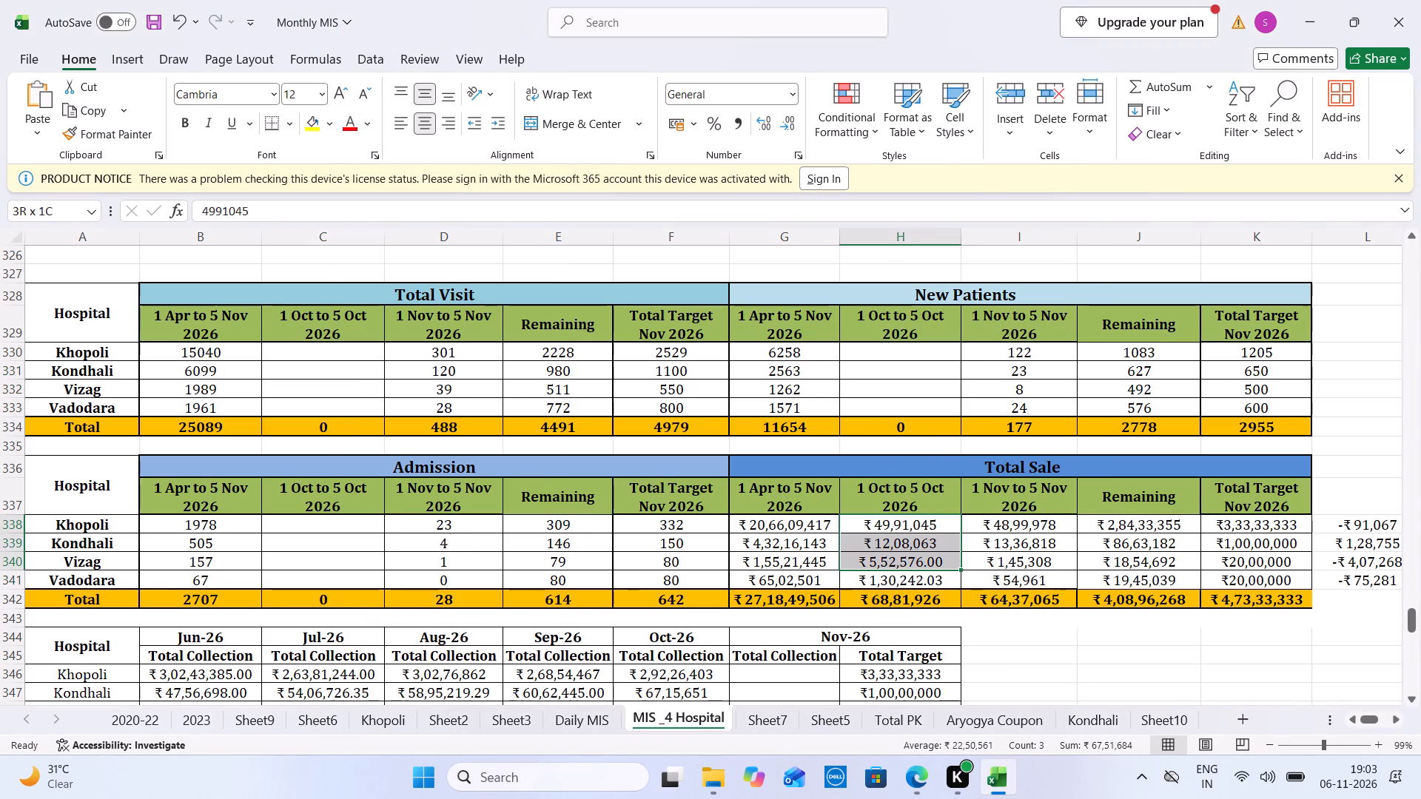
{"action": "left_click_drag", "start_coordinate": [901, 568], "coordinate": [902, 574]}
{"action": "right_click", "coordinate": [902, 574]}
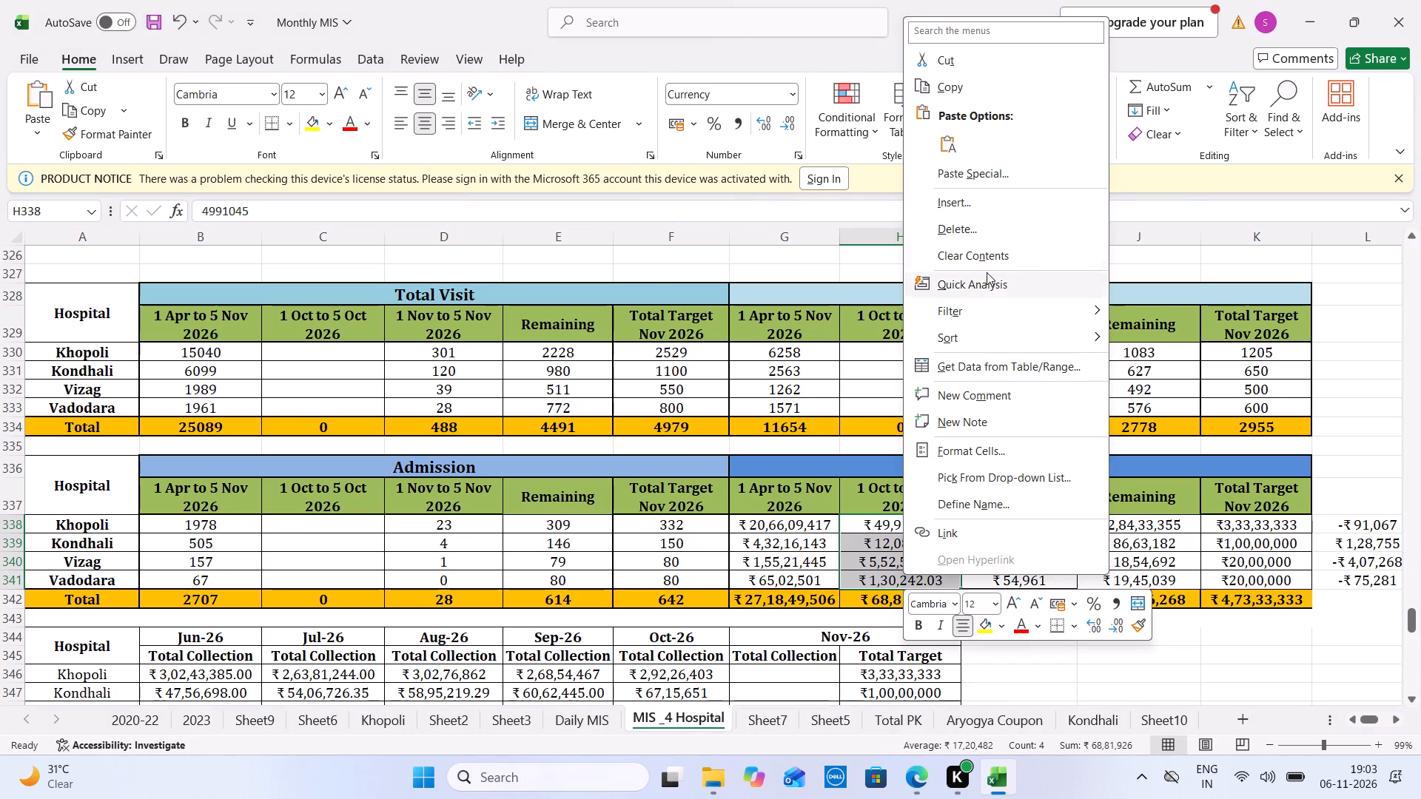
{"action": "left_click", "coordinate": [998, 252]}
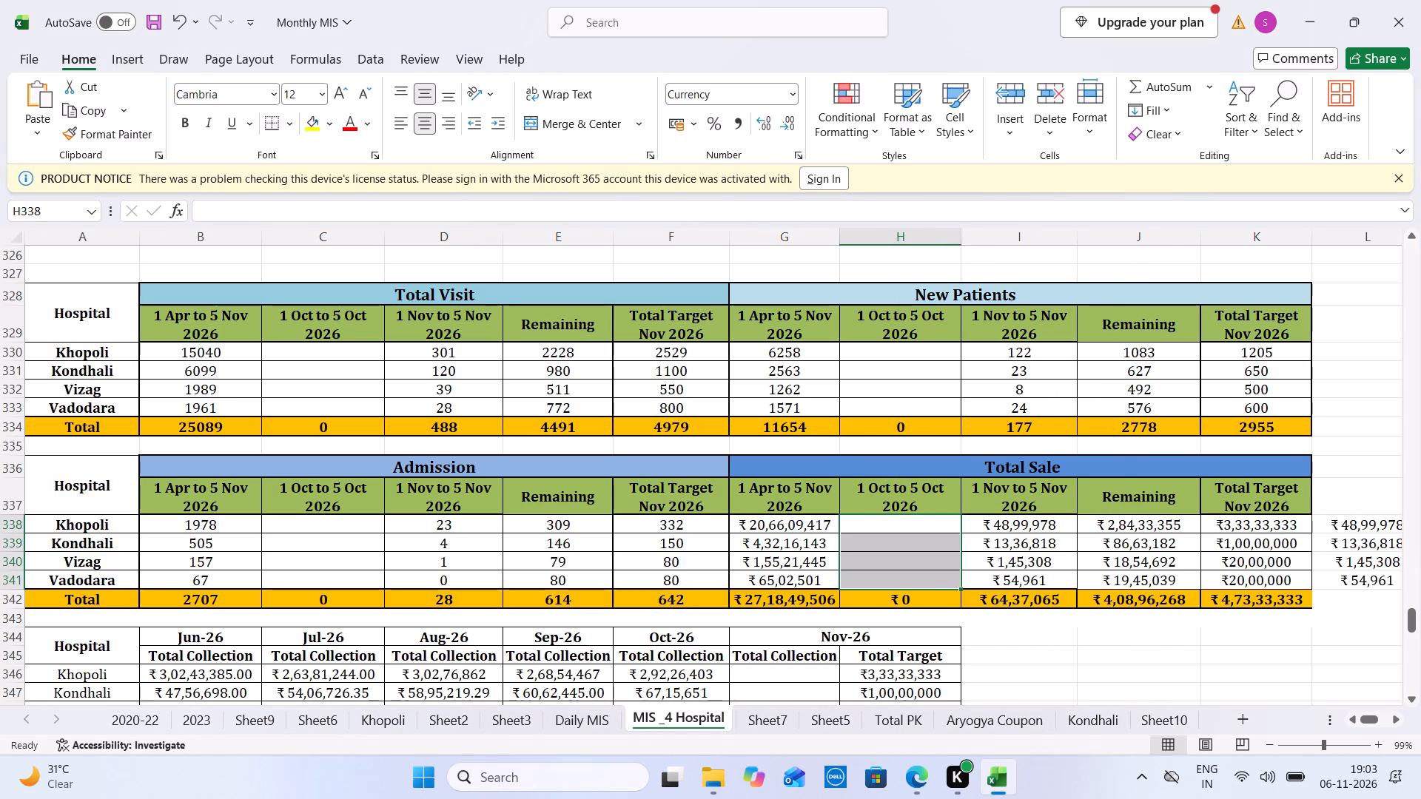
Update the Total Visit date headers to 1 Apr to 6 Nov 2026, 1 Oct to 6 Oct 2026 and 1 Nov to 6 Nov 2026.
{"action": "double_click", "coordinate": [214, 315]}
{"action": "double_click", "coordinate": [199, 315]}
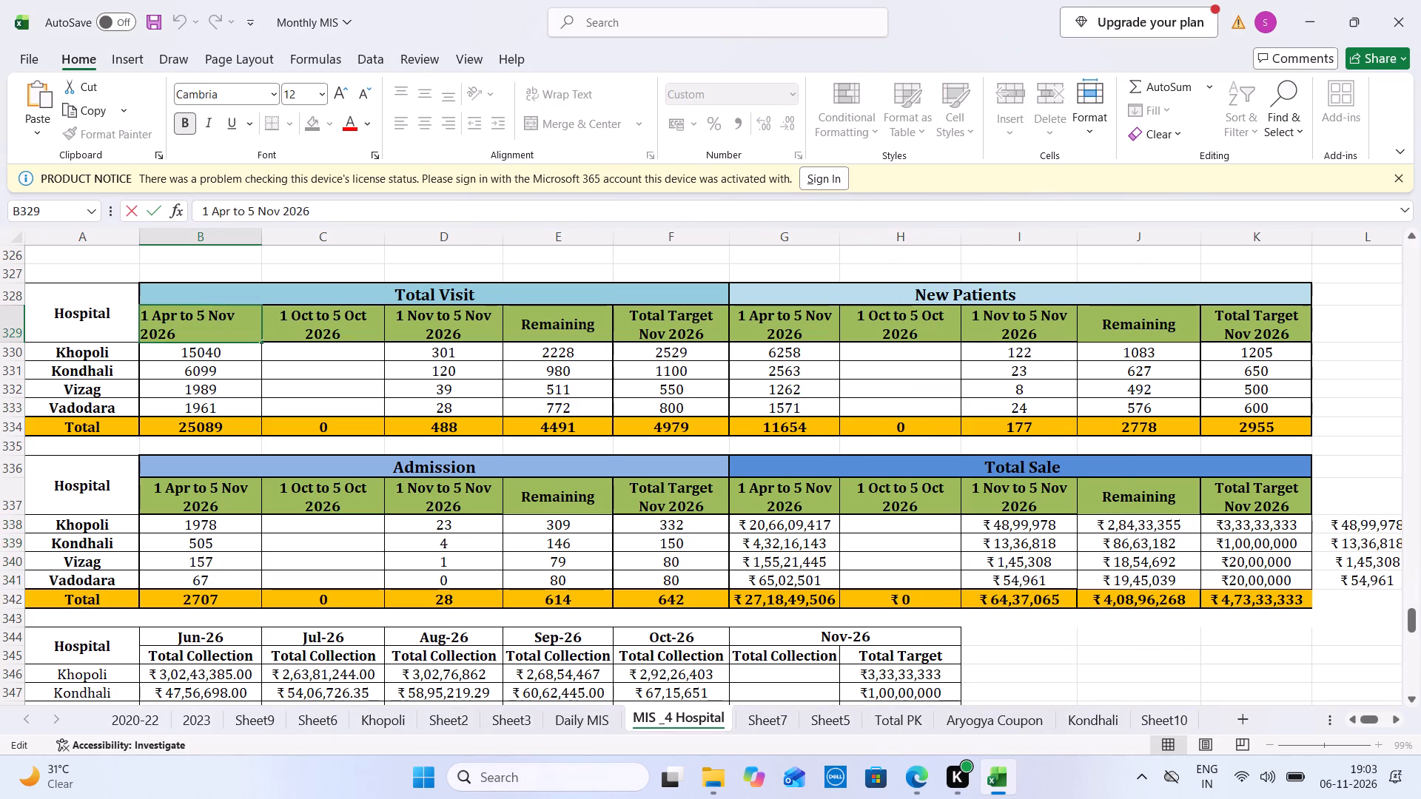
{"action": "key", "text": "6"}
{"action": "double_click", "coordinate": [342, 315]}
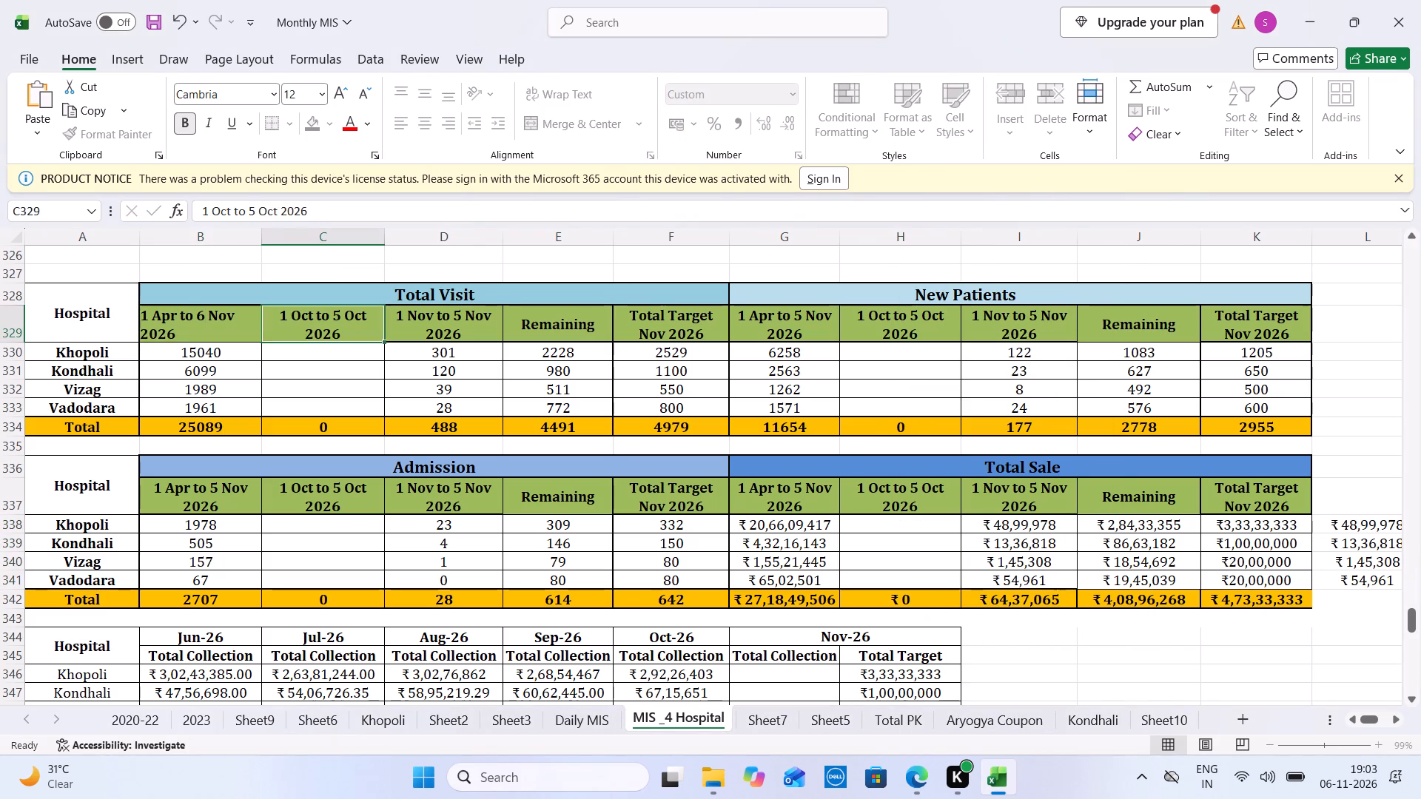
{"action": "double_click", "coordinate": [317, 317]}
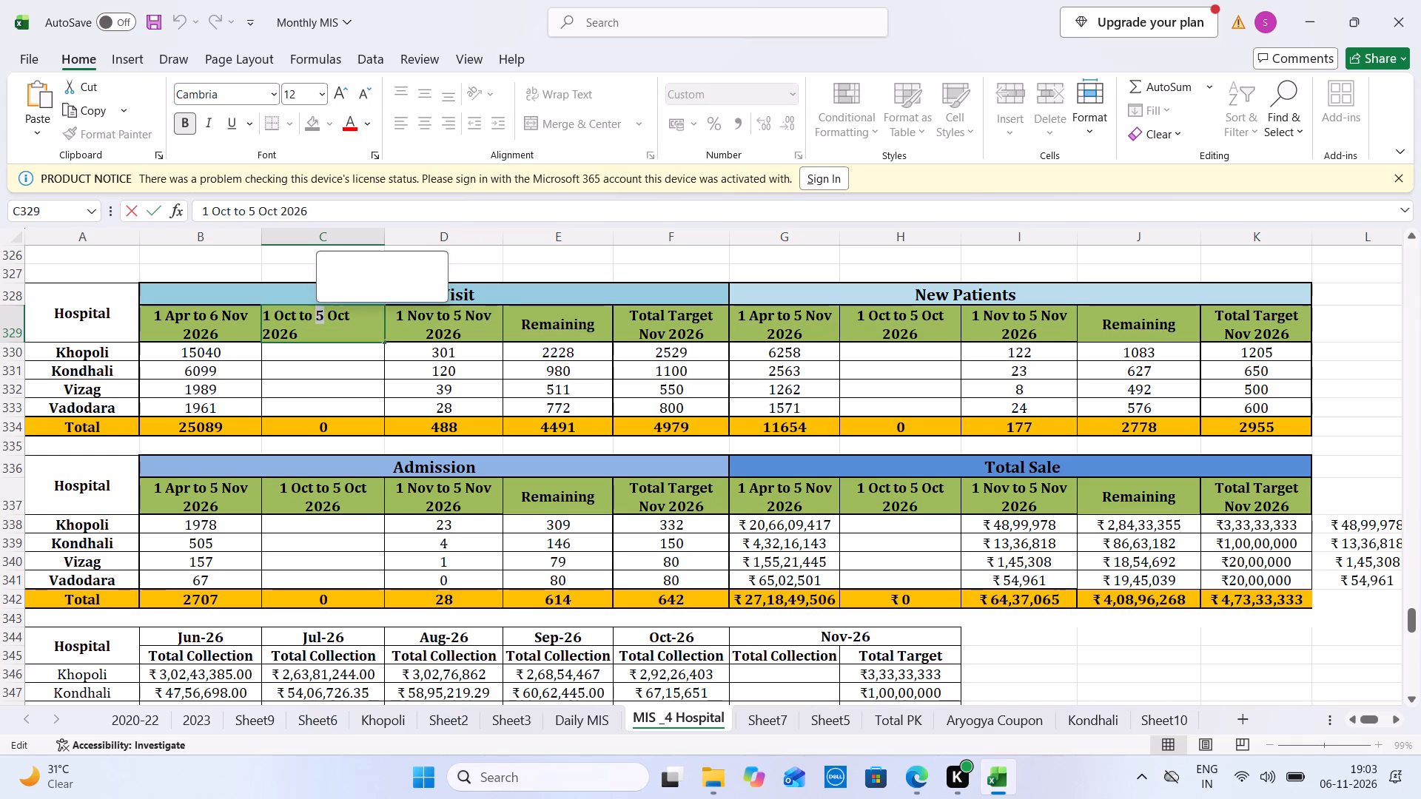
{"action": "key", "text": "6"}
{"action": "triple_click", "coordinate": [457, 318]}
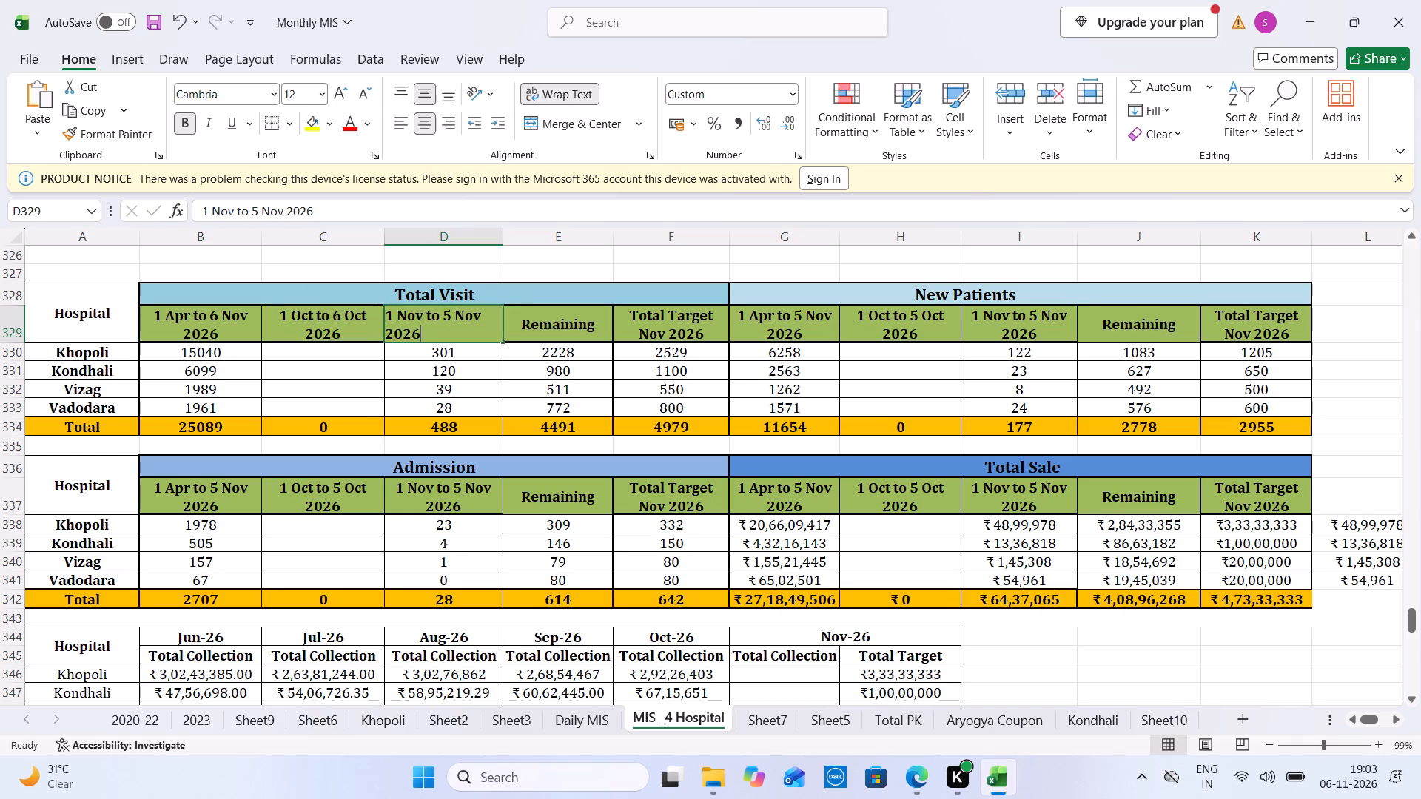
{"action": "double_click", "coordinate": [446, 318]}
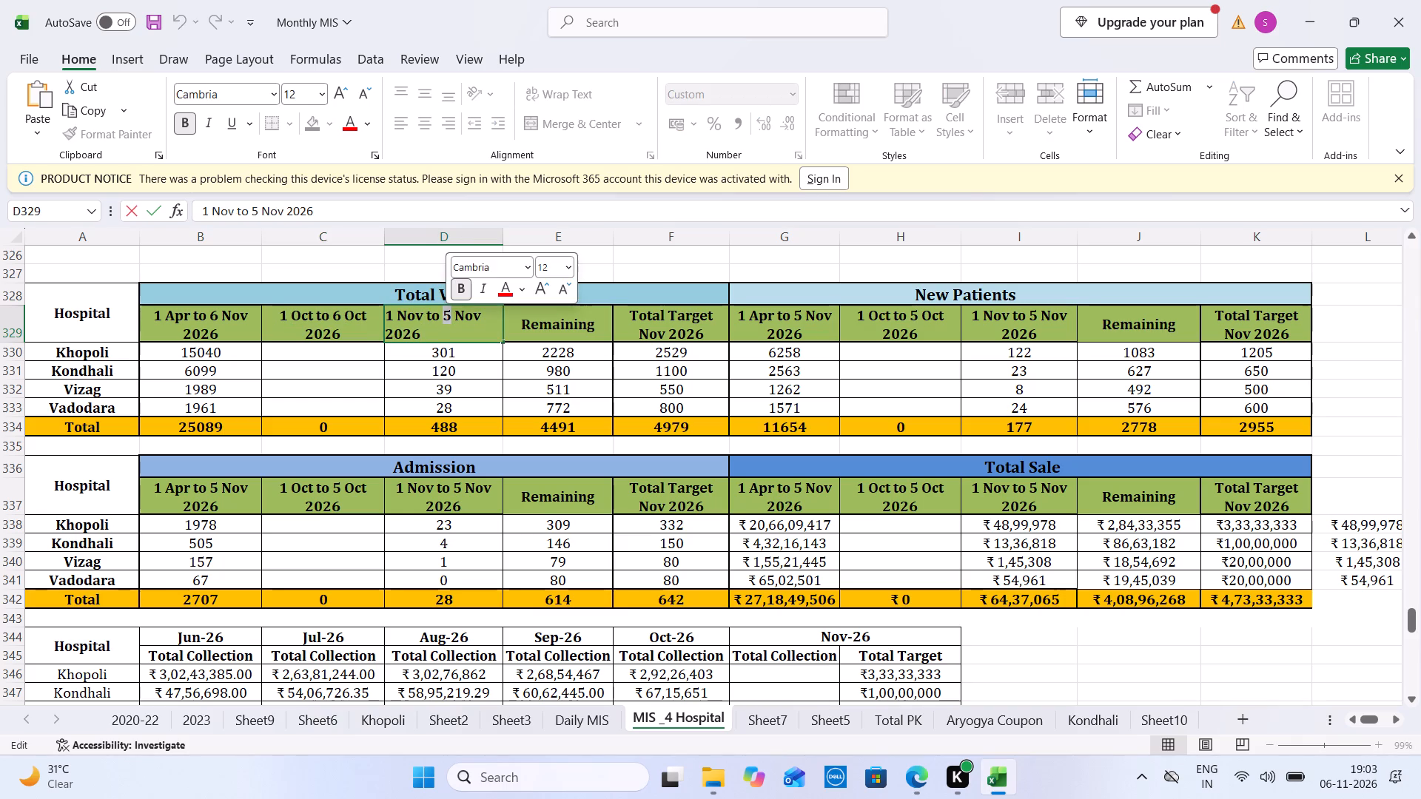
{"action": "key", "text": "6"}
{"action": "left_click", "coordinate": [571, 363]}
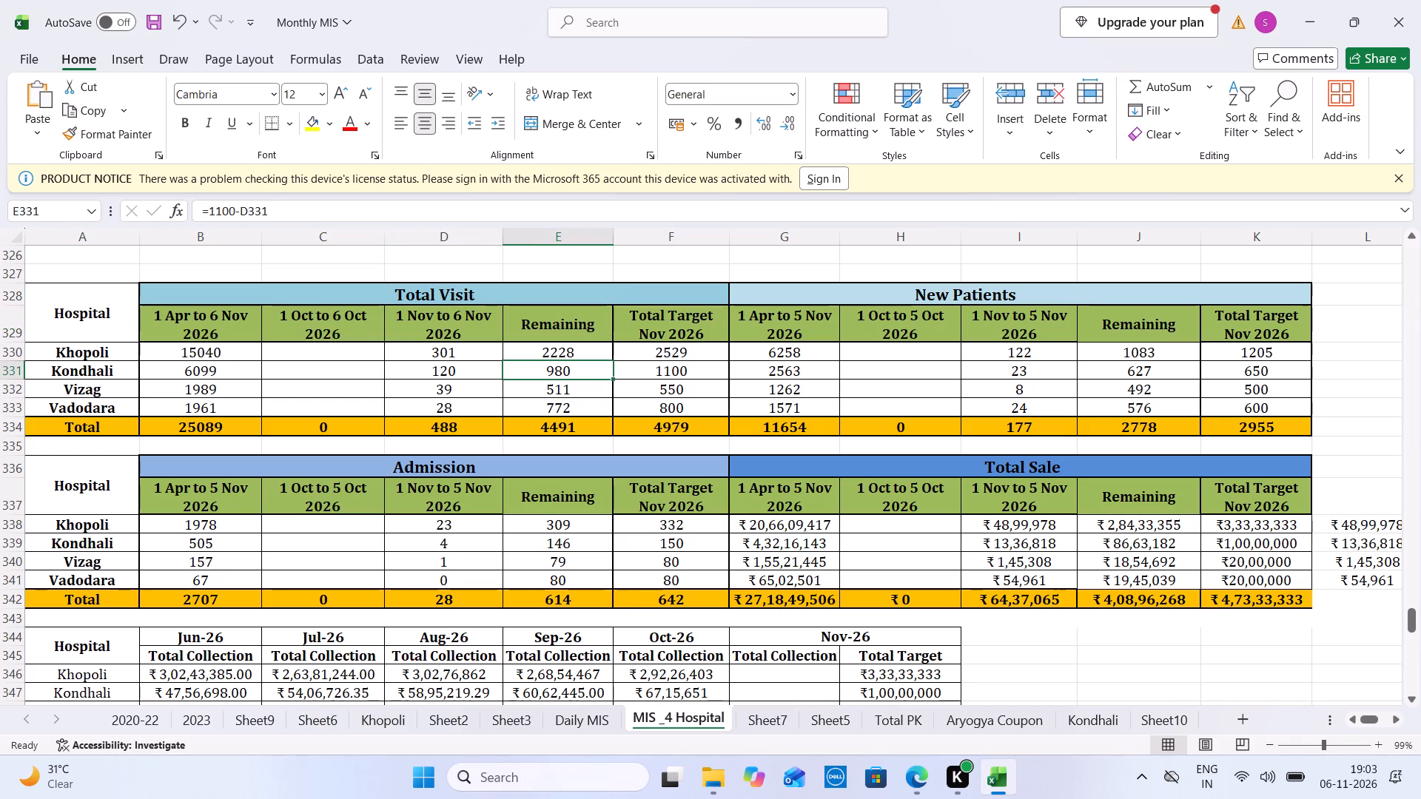
Copy the three Total Visit date headers over the corresponding headers in the New Patients, Admission and Total Sale sections.
{"action": "left_click_drag", "start_coordinate": [177, 328], "coordinate": [452, 331]}
{"action": "key", "text": "ctrl+c"}
{"action": "left_click", "coordinate": [782, 323]}
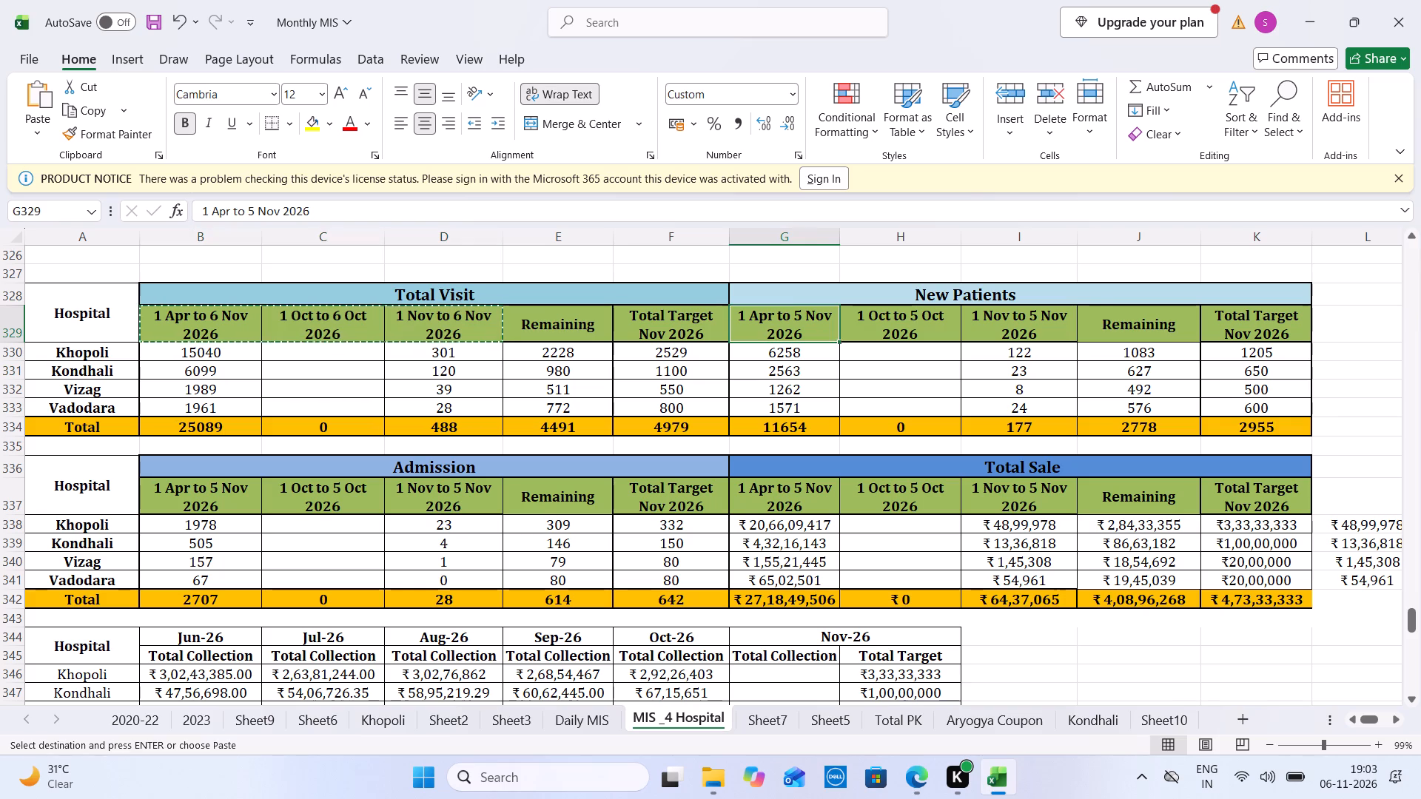
{"action": "key", "text": "ctrl+v"}
{"action": "left_click", "coordinate": [263, 495]}
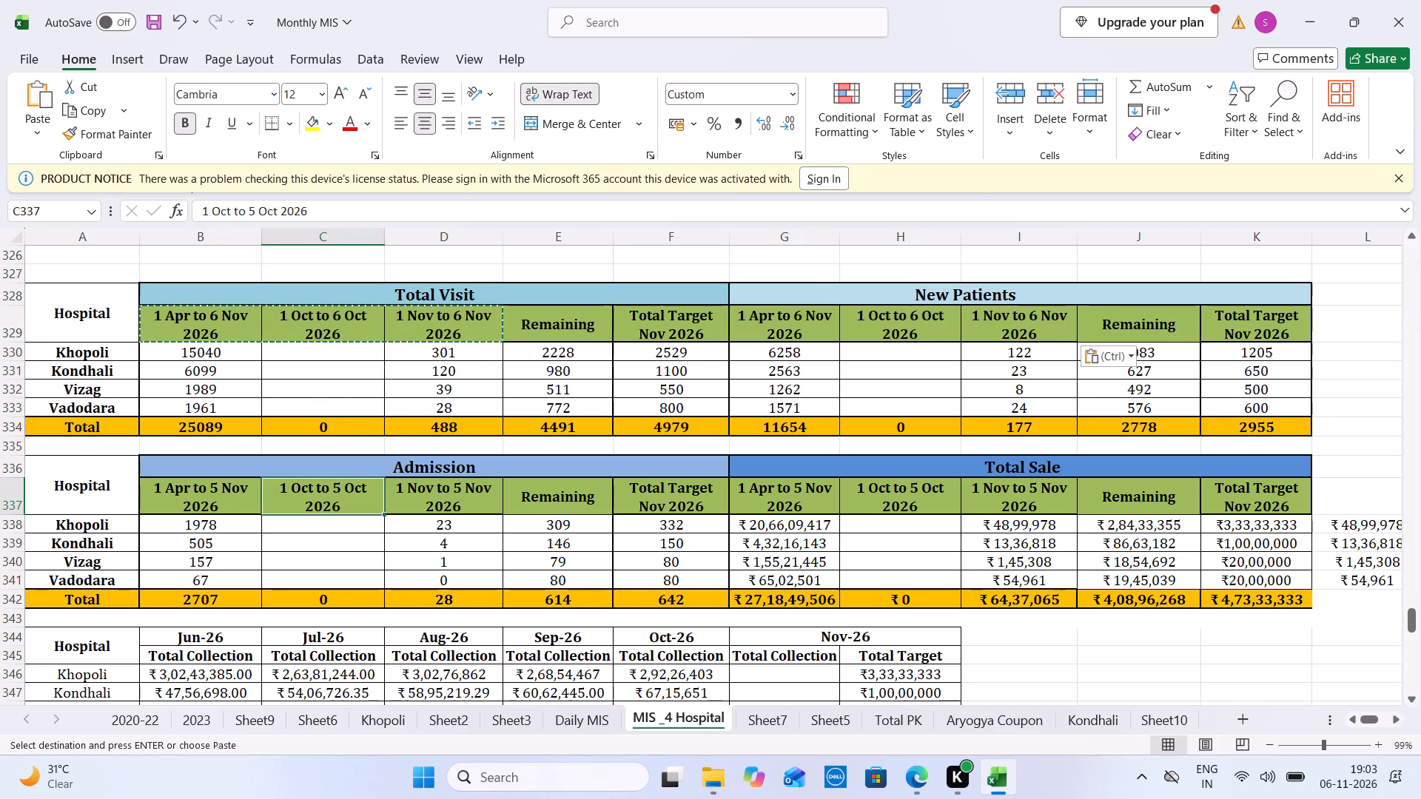
{"action": "left_click", "coordinate": [208, 496]}
{"action": "key", "text": "ctrl+v"}
{"action": "left_click", "coordinate": [793, 495]}
{"action": "key", "text": "ctrl+v"}
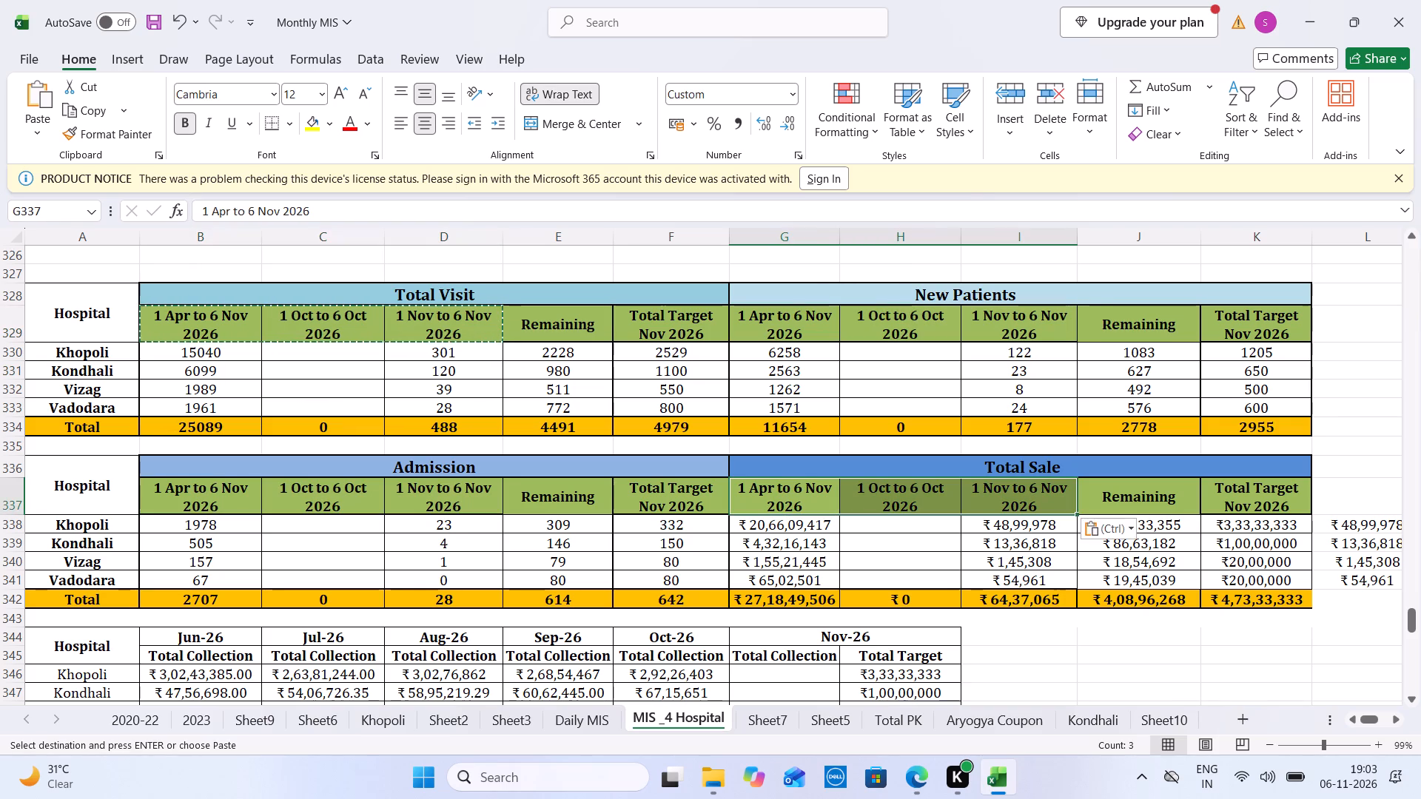
Save the Monthly MIS workbook.
{"action": "key", "text": "ctrl+s"}
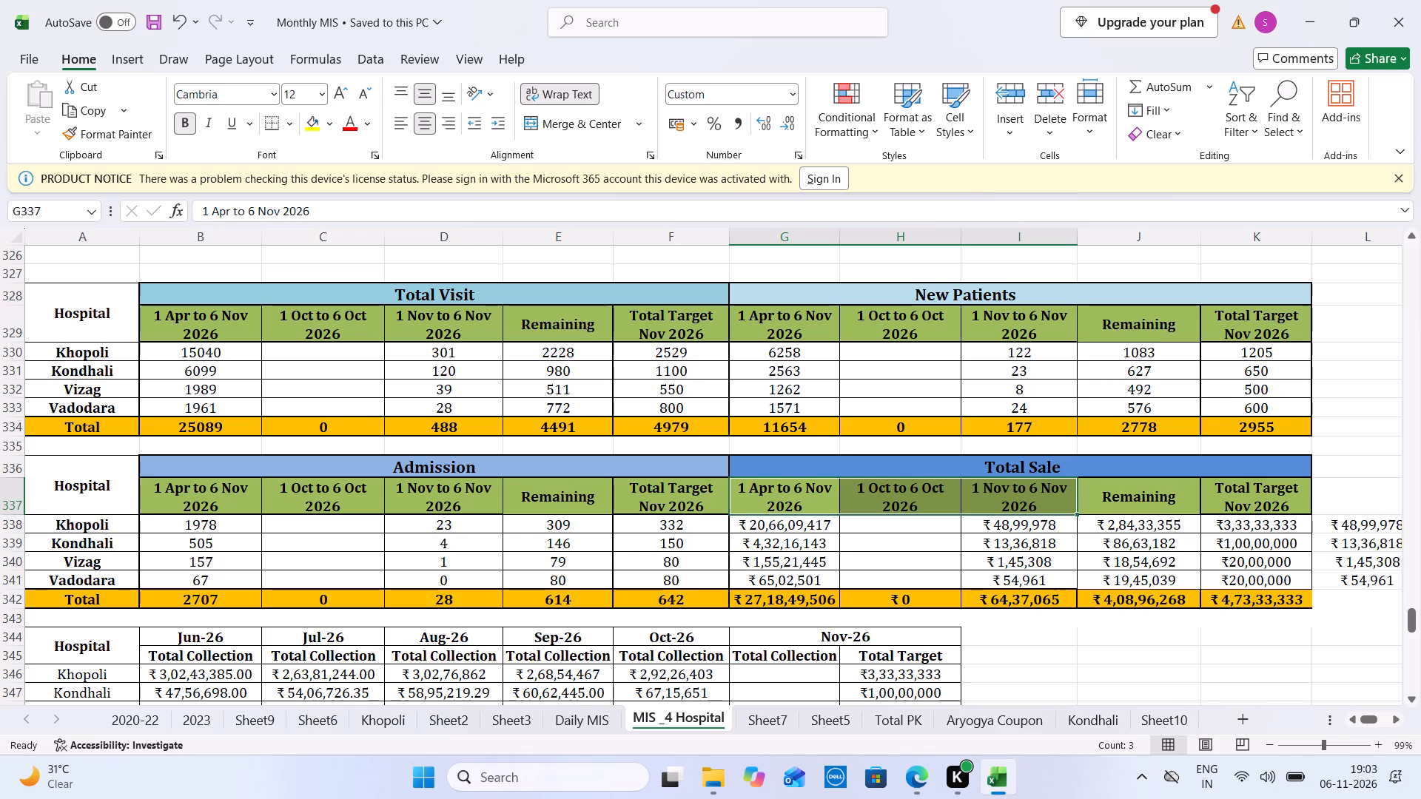
Look through the monthly collection, budget, admission, ticket size and occupied-bed tables below Total Sale on the MIS _4 Hospital sheet.
{"action": "key", "text": "Down"}
{"action": "key", "text": "Down"}
{"action": "key", "text": "Down"}
{"action": "key", "text": "Down"}
{"action": "key", "text": "Down"}
{"action": "key", "text": "Down"}
{"action": "key", "text": "Down"}
{"action": "key", "text": "Down"}
{"action": "key", "text": "Down"}
{"action": "key", "text": "Down"}
{"action": "key", "text": "Down"}
{"action": "key", "text": "Down"}
{"action": "key", "text": "Down"}
{"action": "key", "text": "Down"}
{"action": "key", "text": "Down"}
{"action": "key", "text": "Down"}
{"action": "key", "text": "Down"}
{"action": "key", "text": "Down"}
{"action": "key", "text": "Down"}
{"action": "key", "text": "Down"}
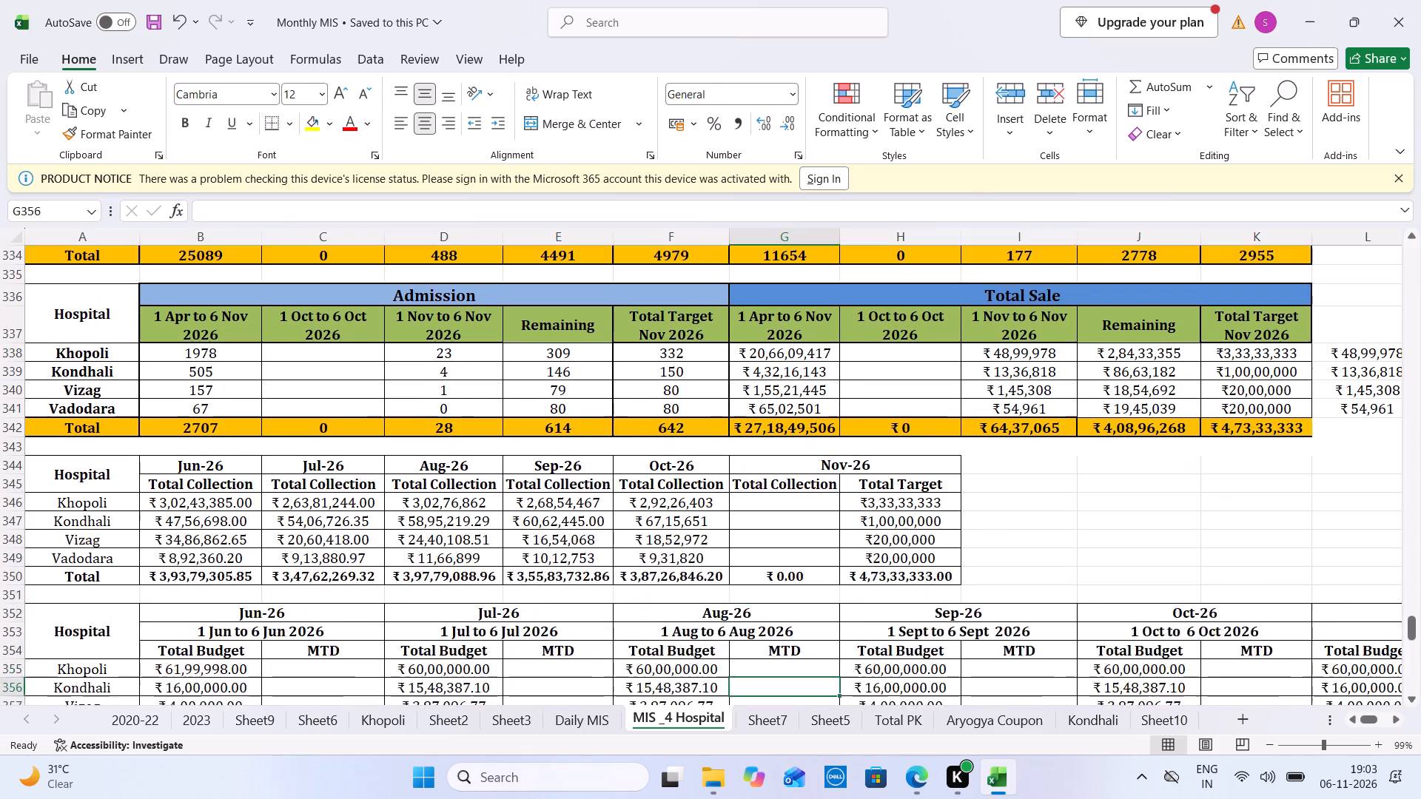
{"action": "key", "text": "Down"}
{"action": "key", "text": "Down"}
{"action": "key", "text": "Down"}
{"action": "key", "text": "Down"}
{"action": "key", "text": "Down"}
{"action": "key", "text": "Down"}
{"action": "key", "text": "Down"}
{"action": "key", "text": "Down"}
{"action": "key", "text": "Down"}
{"action": "key", "text": "Down"}
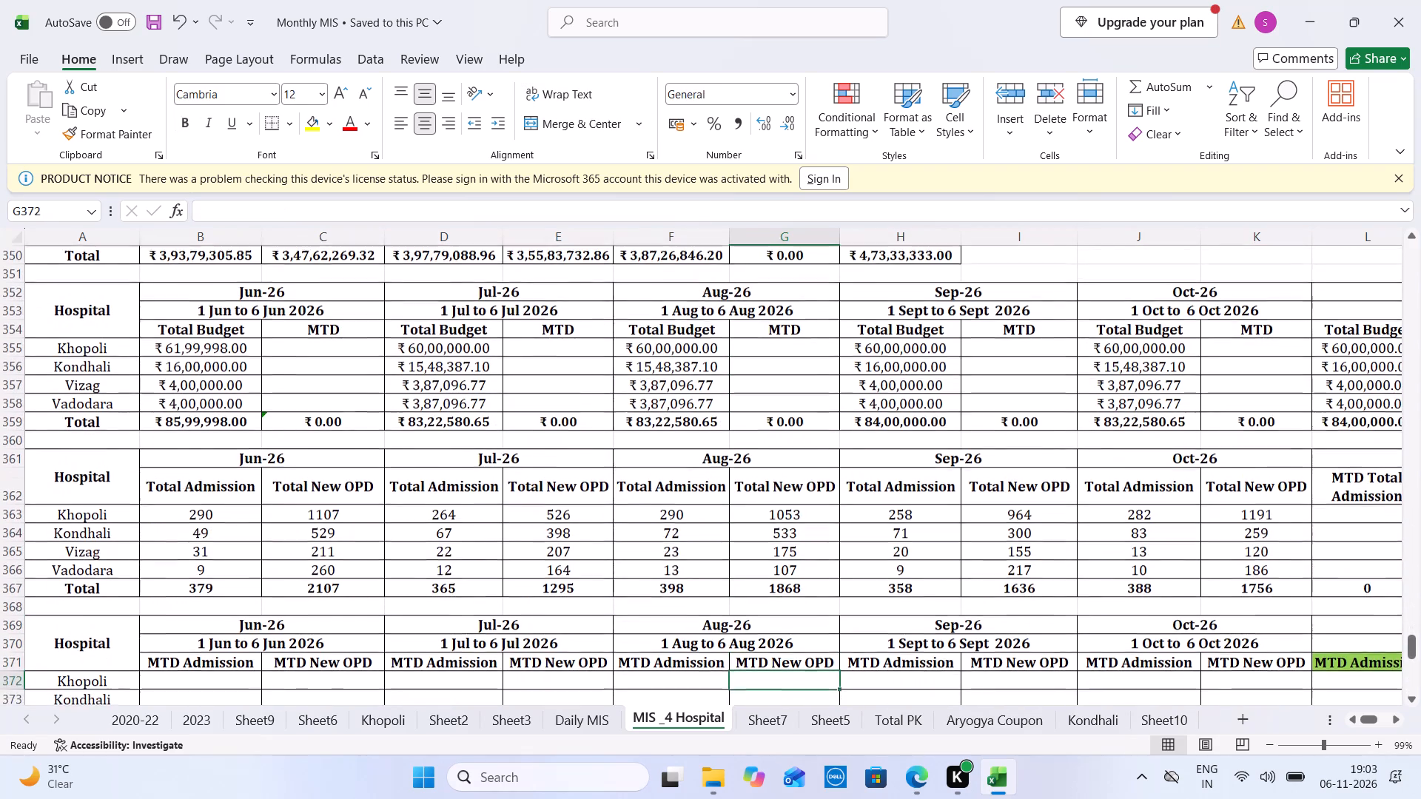
{"action": "key", "text": "Down"}
{"action": "key", "text": "Down"}
{"action": "key", "text": "Down"}
{"action": "key", "text": "Down"}
{"action": "key", "text": "Down"}
{"action": "key", "text": "Down"}
{"action": "key", "text": "Down"}
{"action": "key", "text": "Down"}
{"action": "key", "text": "Down"}
{"action": "key", "text": "Down"}
{"action": "key", "text": "Down"}
{"action": "key", "text": "Down"}
{"action": "key", "text": "Down"}
{"action": "key", "text": "Down"}
{"action": "key", "text": "Down"}
{"action": "key", "text": "Down"}
{"action": "key", "text": "Down"}
{"action": "key", "text": "Down"}
{"action": "key", "text": "Down"}
{"action": "key", "text": "Down"}
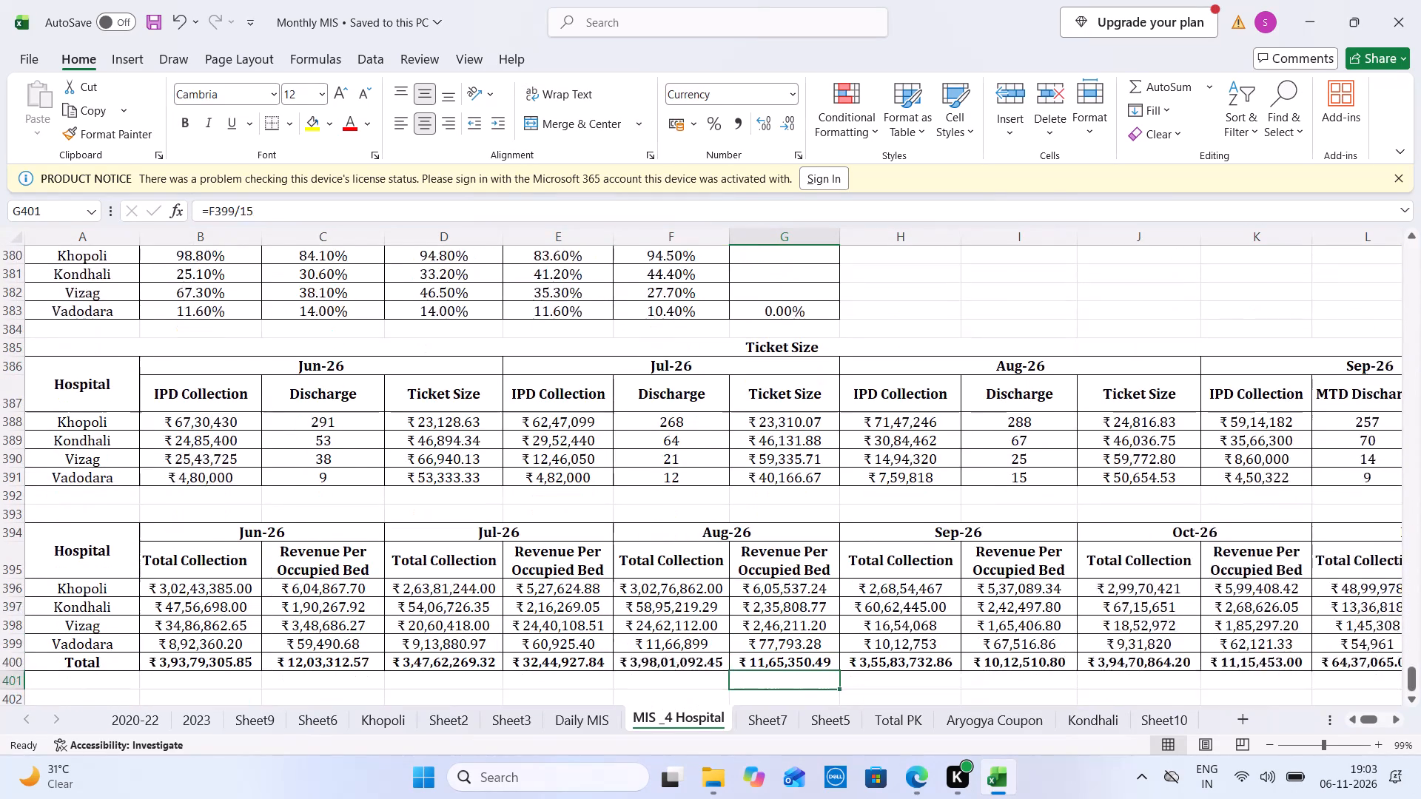
{"action": "key", "text": "Down"}
{"action": "key", "text": "Up"}
{"action": "key", "text": "Up"}
{"action": "key", "text": "Up"}
{"action": "key", "text": "Up"}
{"action": "key", "text": "Up"}
{"action": "key", "text": "Up"}
{"action": "key", "text": "Up"}
{"action": "key", "text": "Up"}
{"action": "key", "text": "Up"}
{"action": "key", "text": "Up"}
{"action": "key", "text": "Up"}
{"action": "key", "text": "Up"}
{"action": "key", "text": "Up"}
{"action": "key", "text": "Up"}
{"action": "key", "text": "Up"}
{"action": "key", "text": "Up"}
{"action": "key", "text": "Up"}
{"action": "key", "text": "Up"}
{"action": "key", "text": "Up"}
{"action": "key", "text": "Up"}
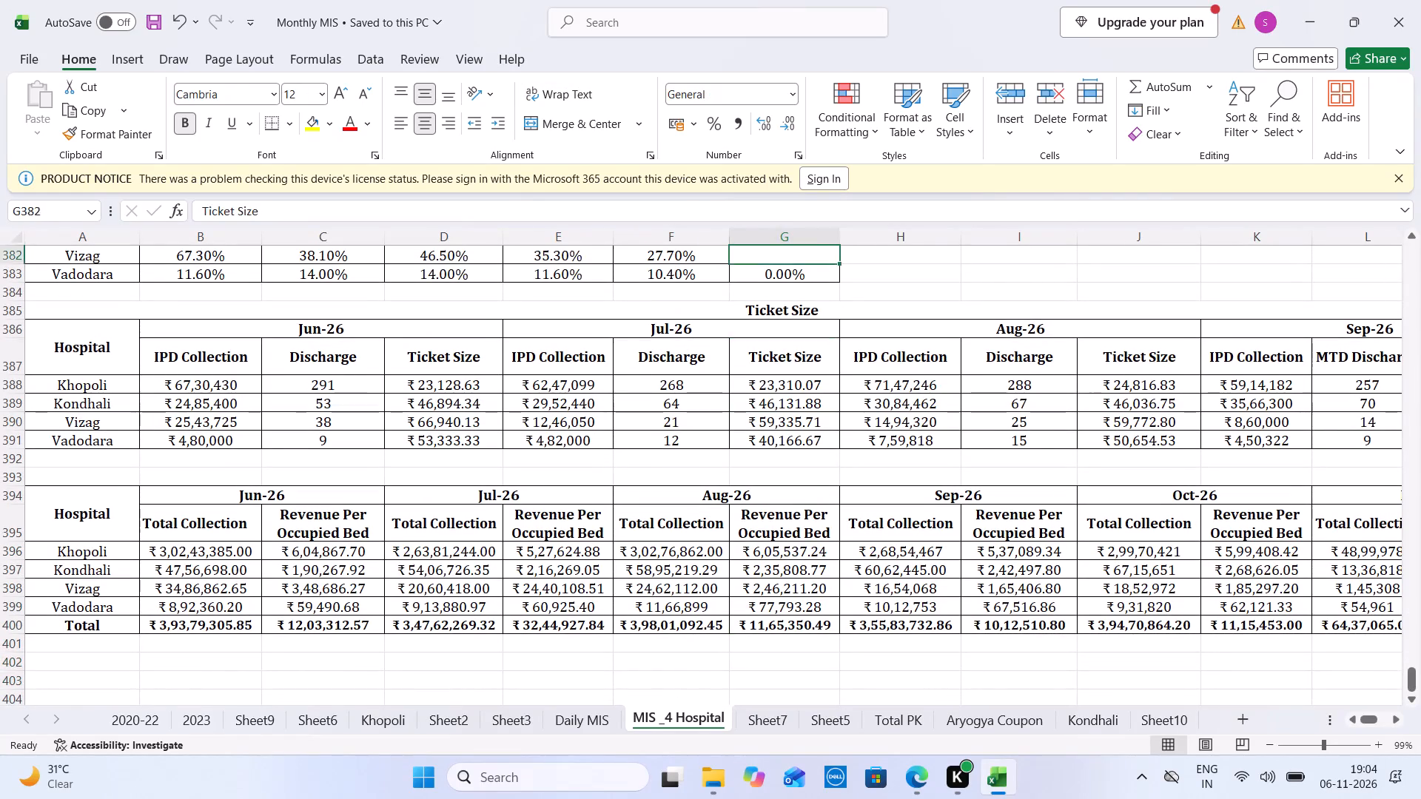
{"action": "key", "text": "Up"}
{"action": "key", "text": "Up"}
{"action": "key", "text": "Up"}
{"action": "key", "text": "Up"}
{"action": "key", "text": "Up"}
{"action": "key", "text": "Up"}
{"action": "key", "text": "Up"}
{"action": "key", "text": "Up"}
{"action": "key", "text": "Up"}
{"action": "key", "text": "Up"}
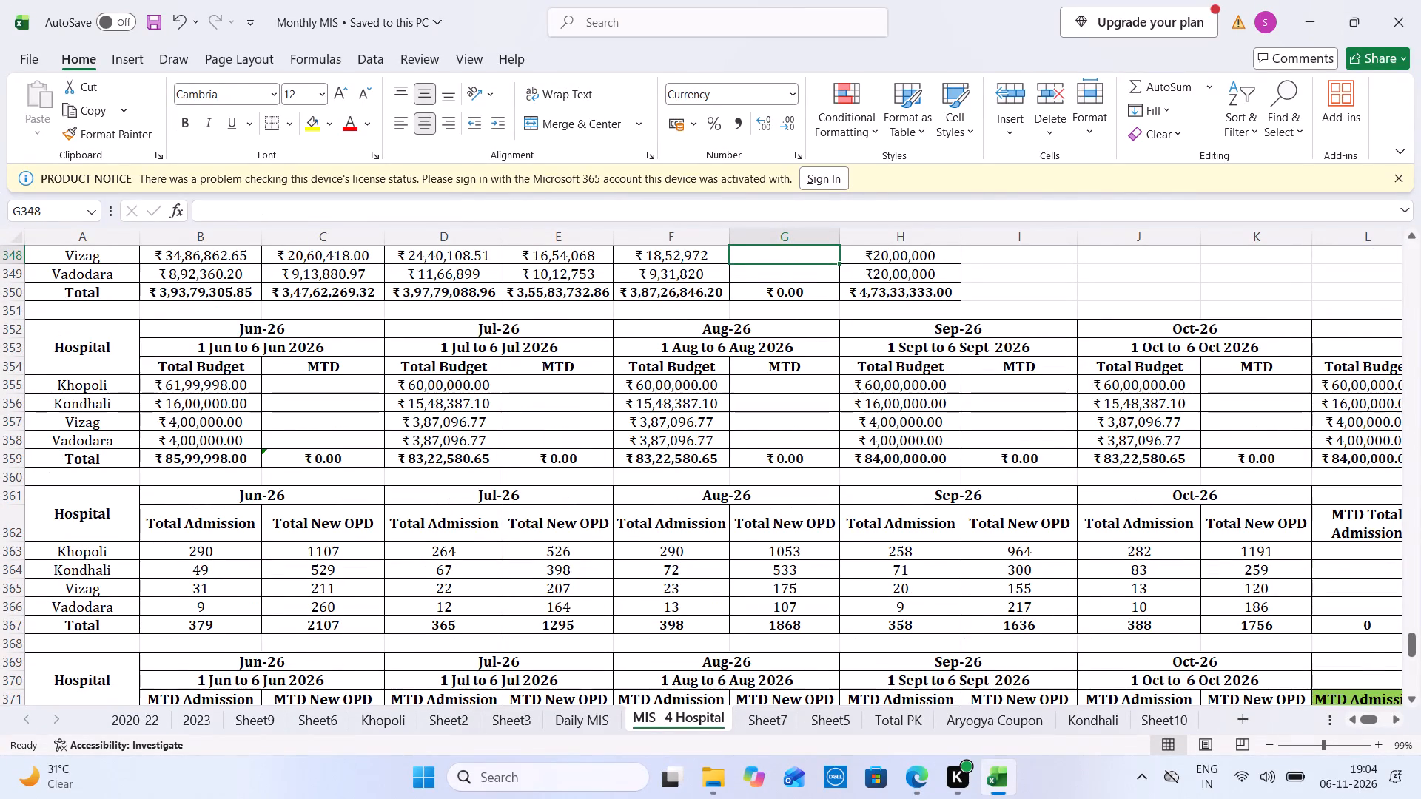
{"action": "key", "text": "Down"}
{"action": "key", "text": "Down"}
{"action": "key", "text": "Down"}
{"action": "key", "text": "Down"}
{"action": "key", "text": "Down"}
{"action": "key", "text": "Down"}
{"action": "key", "text": "Down"}
{"action": "key", "text": "Down"}
{"action": "key", "text": "Down"}
{"action": "key", "text": "Down"}
{"action": "key", "text": "Down"}
{"action": "key", "text": "Down"}
{"action": "key", "text": "Down"}
{"action": "key", "text": "Down"}
{"action": "key", "text": "Down"}
{"action": "key", "text": "Down"}
{"action": "key", "text": "Down"}
{"action": "key", "text": "Down"}
{"action": "key", "text": "Down"}
{"action": "key", "text": "Down"}
{"action": "key", "text": "Down"}
{"action": "key", "text": "Down"}
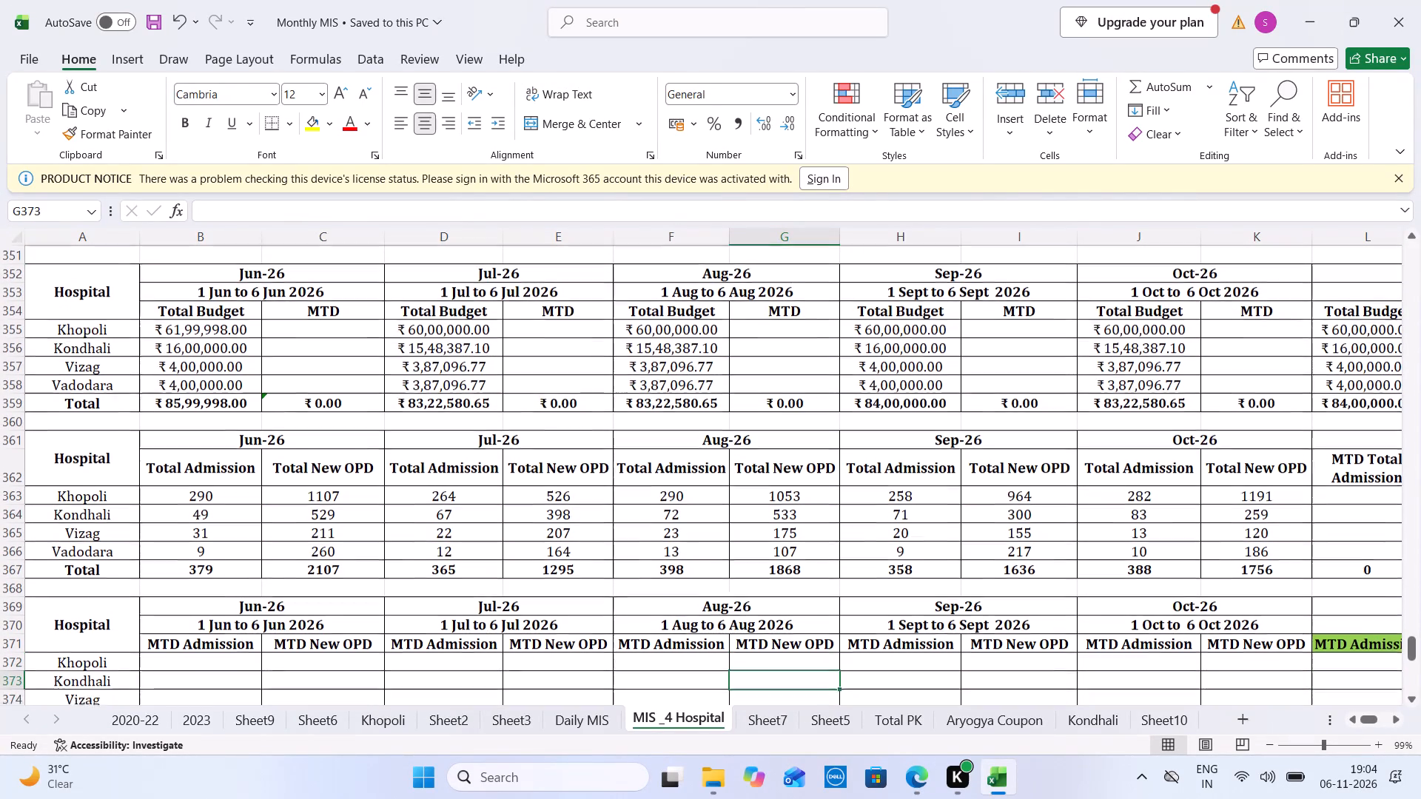
{"action": "key", "text": "Down"}
Open the OPD Sheet Vadodara workbook from the Vizag folder in Download > desktop on drive D.
{"action": "left_click", "coordinate": [711, 786]}
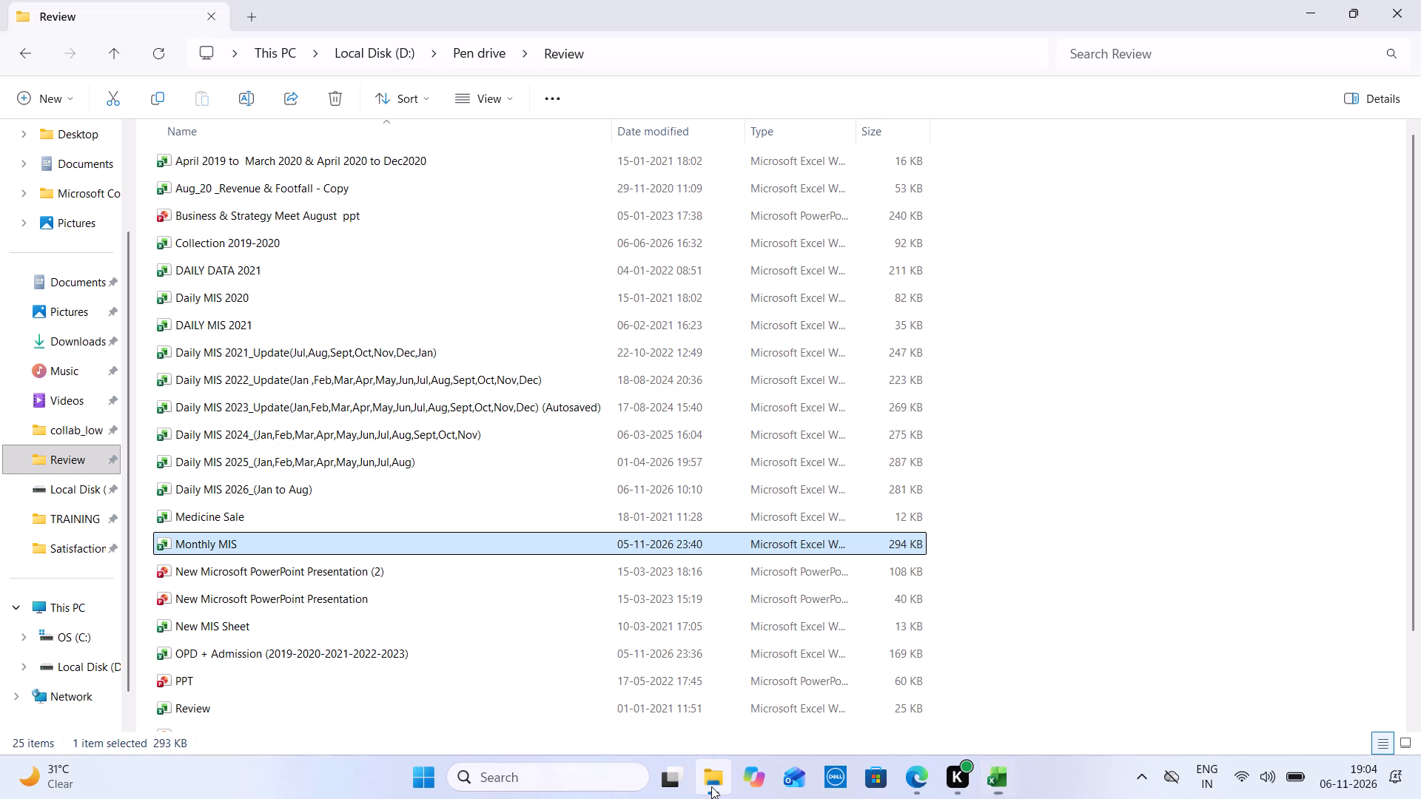
{"action": "left_click", "coordinate": [102, 492]}
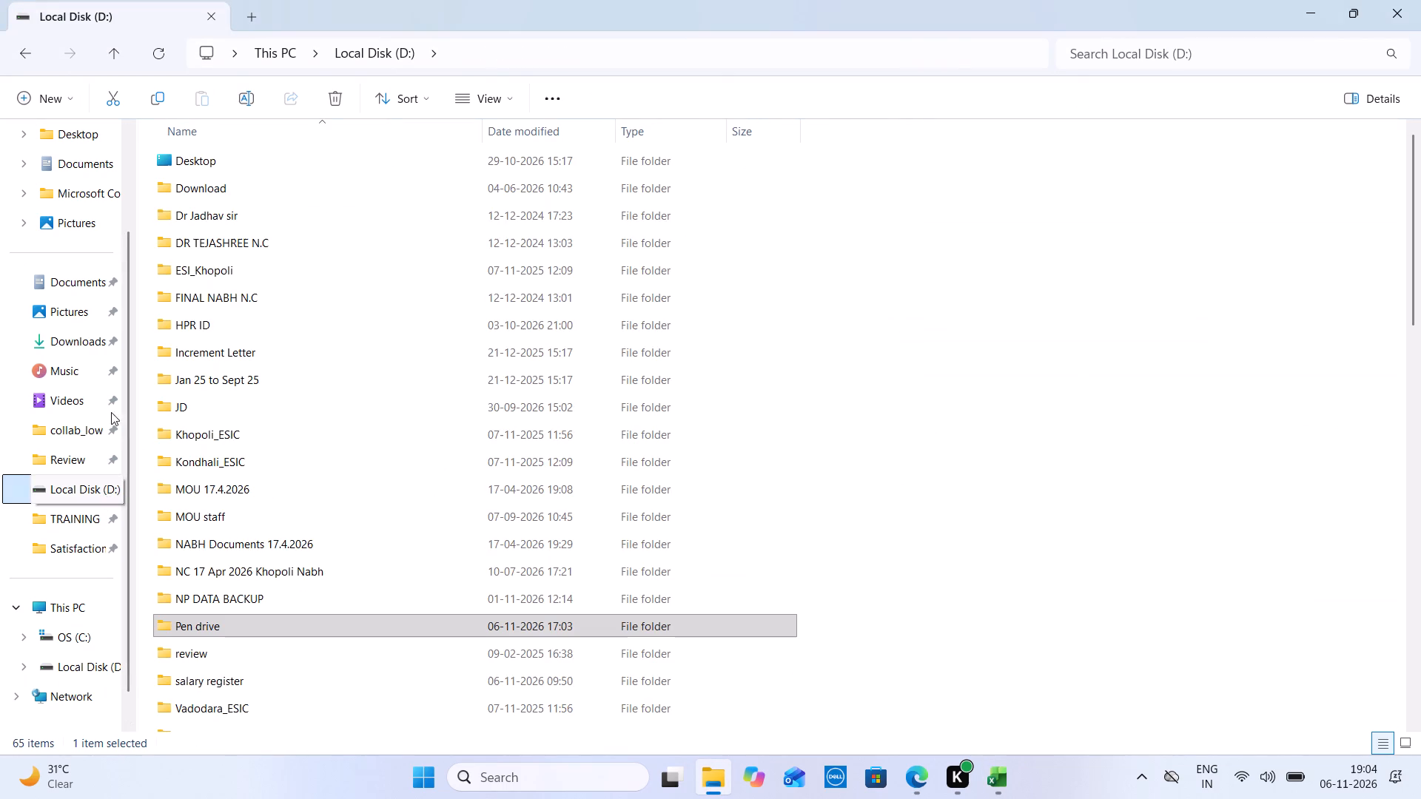
{"action": "double_click", "coordinate": [280, 191]}
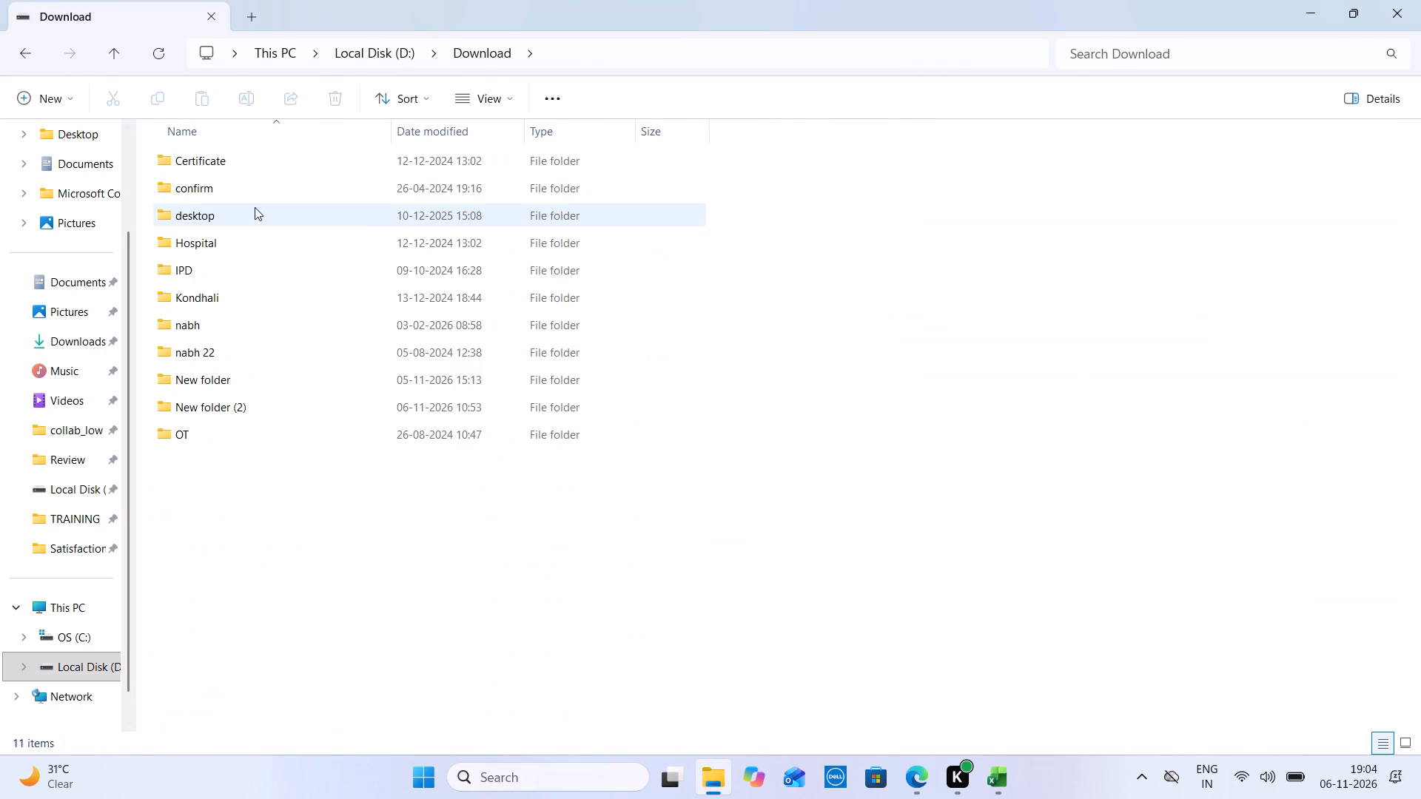
{"action": "double_click", "coordinate": [255, 207]}
{"action": "double_click", "coordinate": [221, 404]}
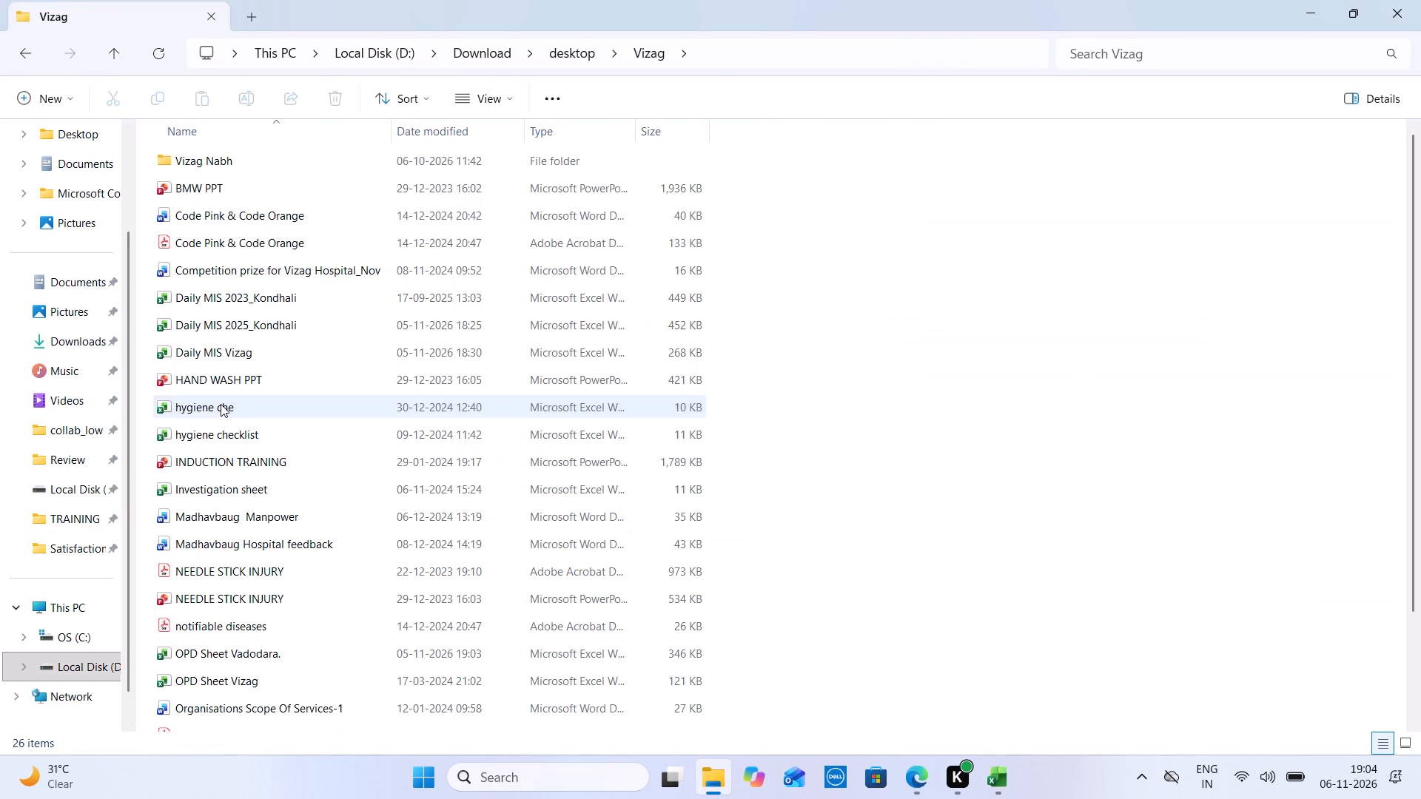
{"action": "double_click", "coordinate": [226, 658]}
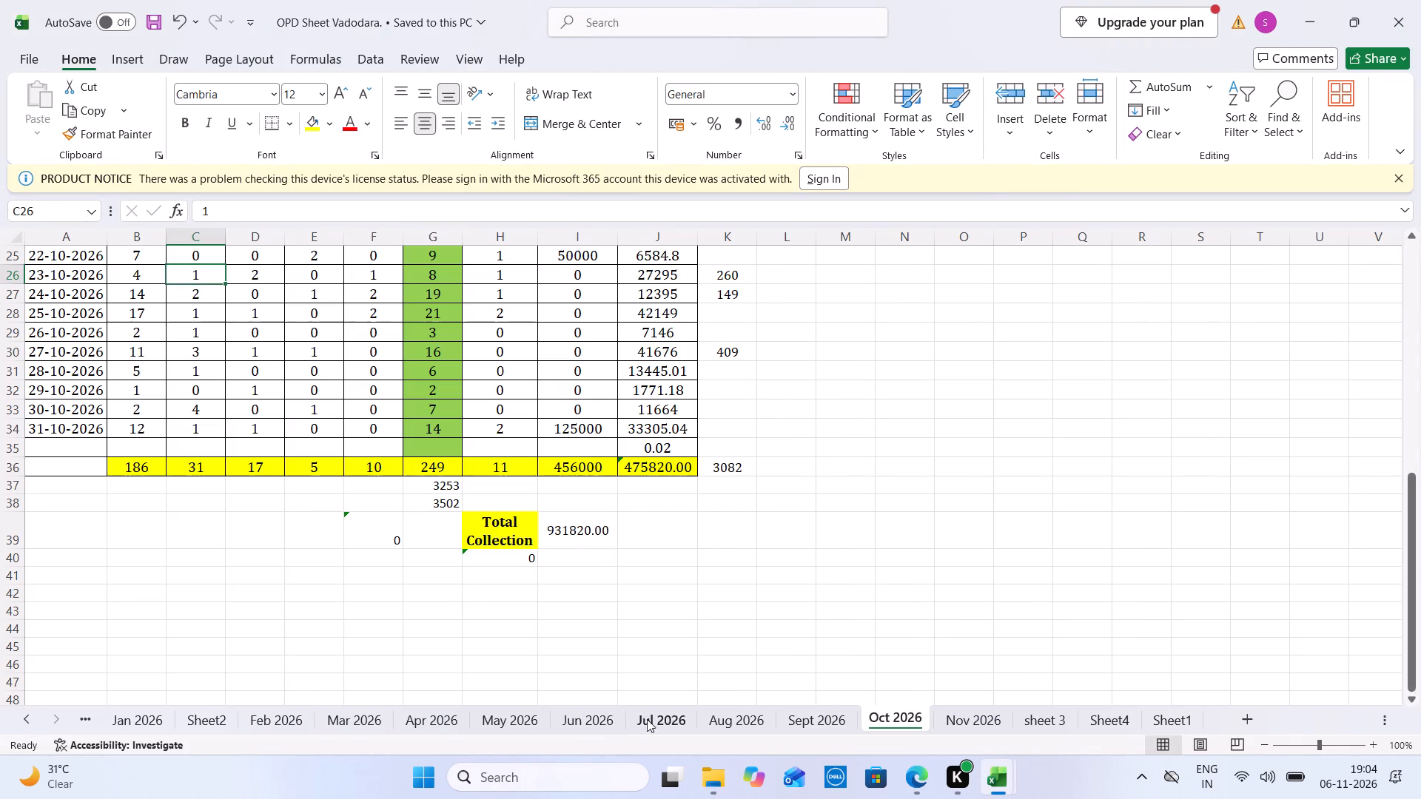
Sum New OPD and Admission for 1 to 6 June in Vadodara's Jun 2026 sheet; enter 21 and 2 in its Jun-26 MTD cells.
{"action": "left_click", "coordinate": [588, 731]}
{"action": "left_click_drag", "start_coordinate": [144, 306], "coordinate": [141, 484]}
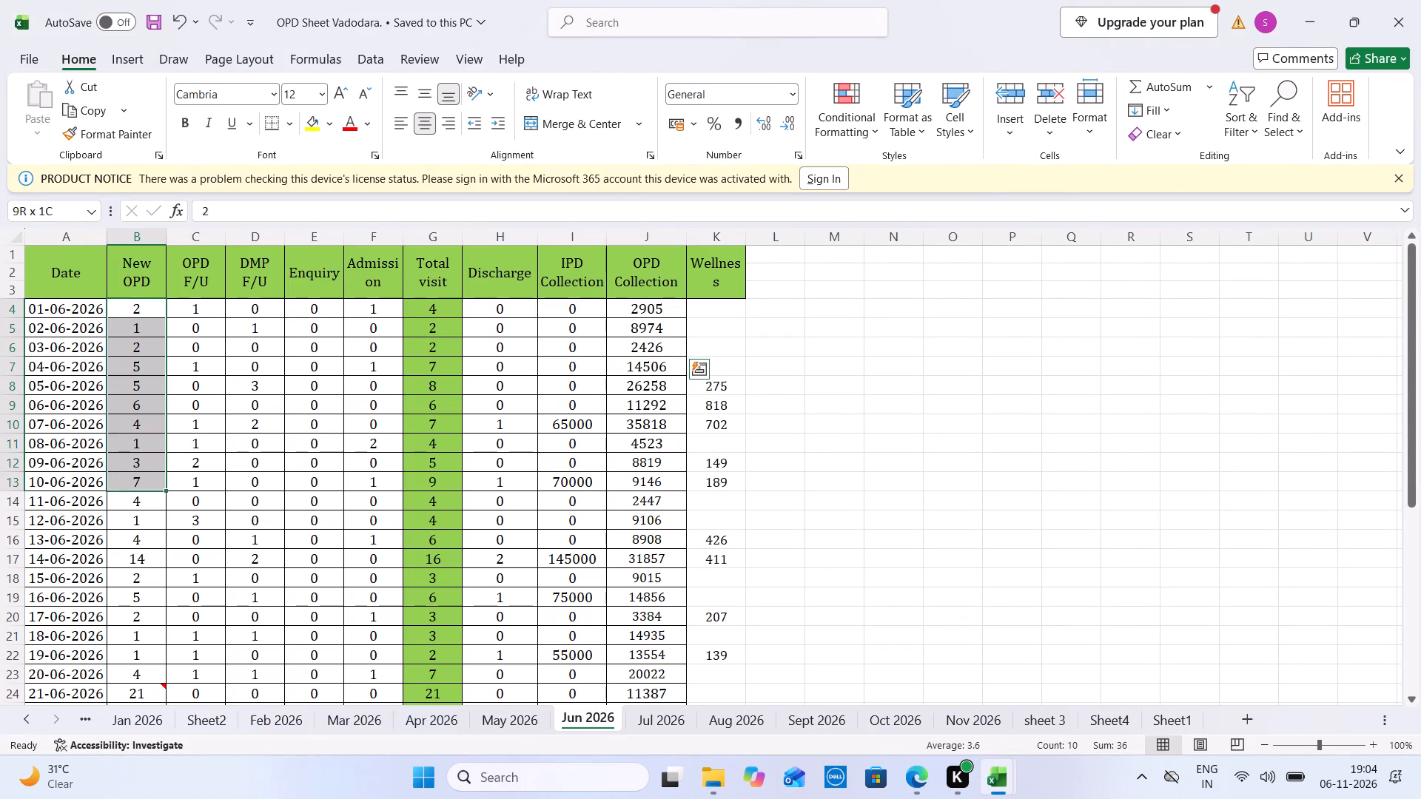
{"action": "left_click_drag", "start_coordinate": [141, 484], "coordinate": [149, 409]}
{"action": "key", "text": "ctrl+Tab"}
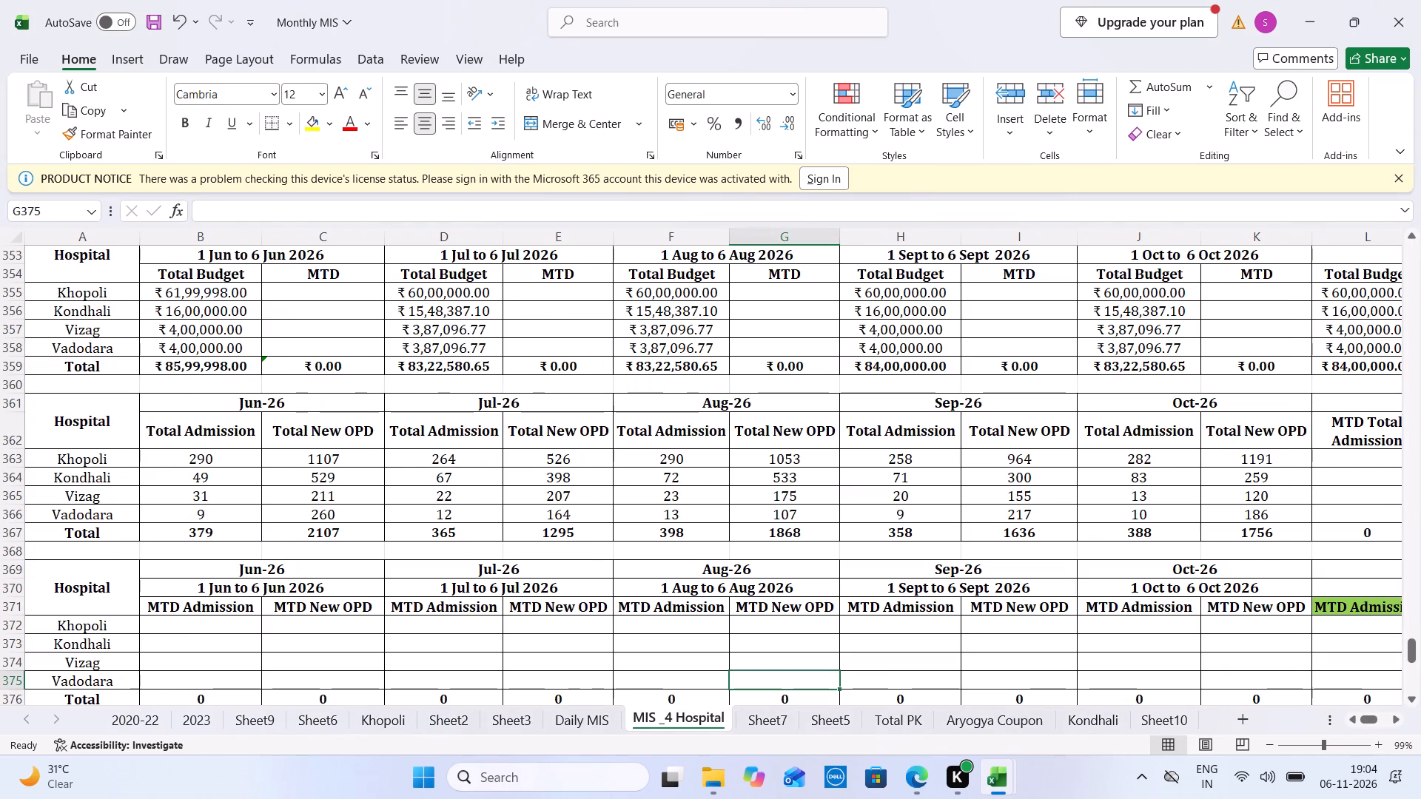
{"action": "left_click", "coordinate": [329, 672]}
{"action": "type", "text": "21"}
{"action": "key", "text": "ctrl+Tab"}
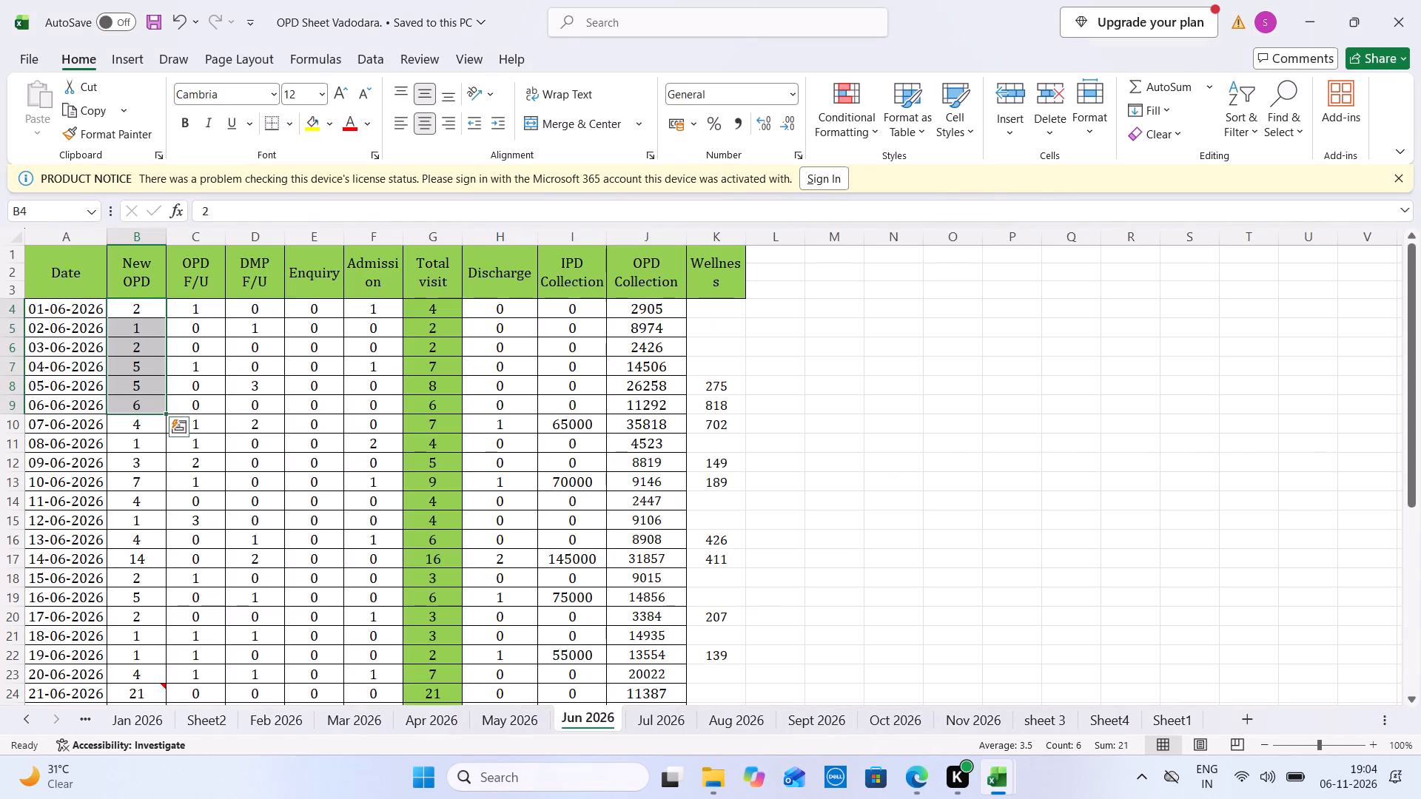
{"action": "left_click_drag", "start_coordinate": [376, 408], "coordinate": [376, 307]}
{"action": "key", "text": "ctrl+Tab"}
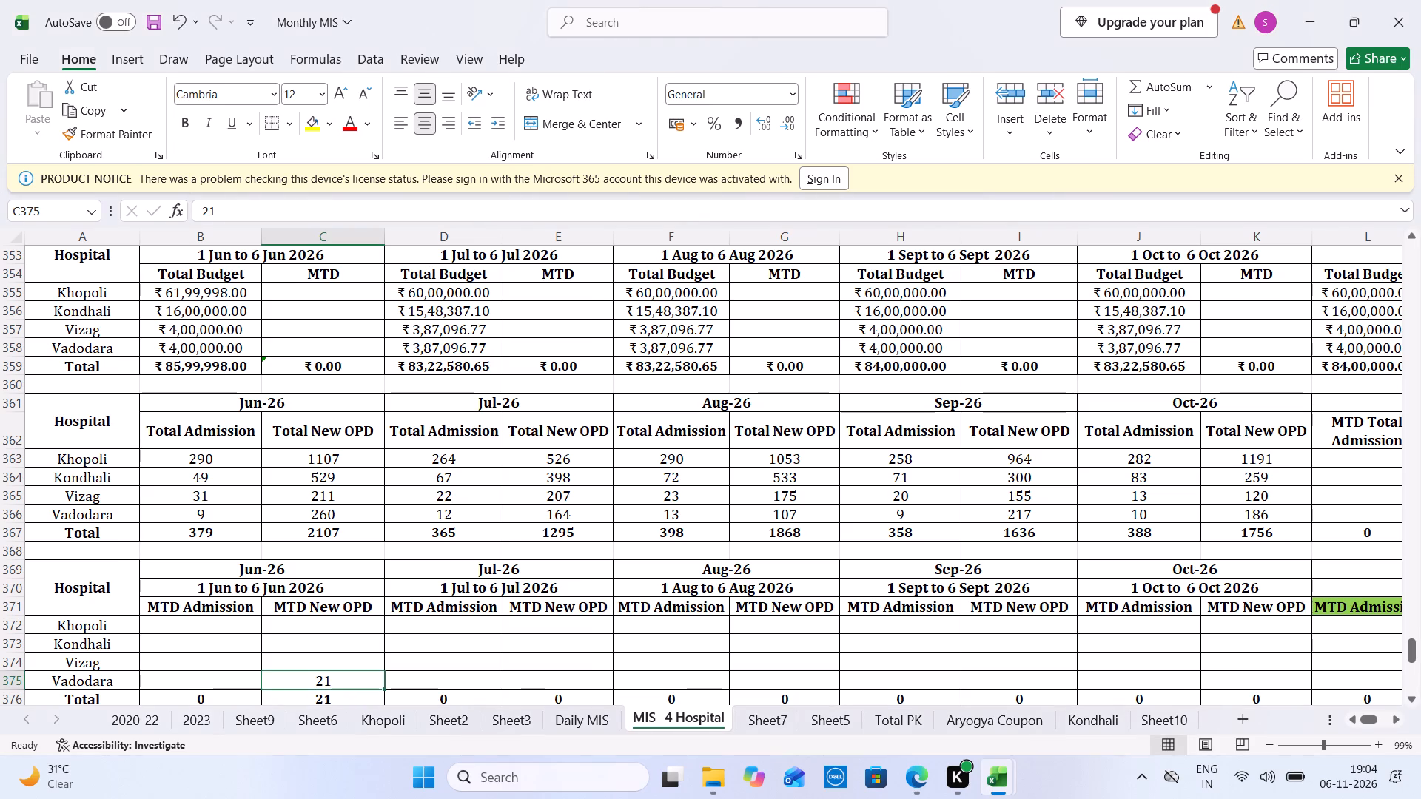
{"action": "left_click", "coordinate": [230, 678]}
{"action": "key", "text": "2"}
{"action": "key", "text": "ctrl+Tab"}
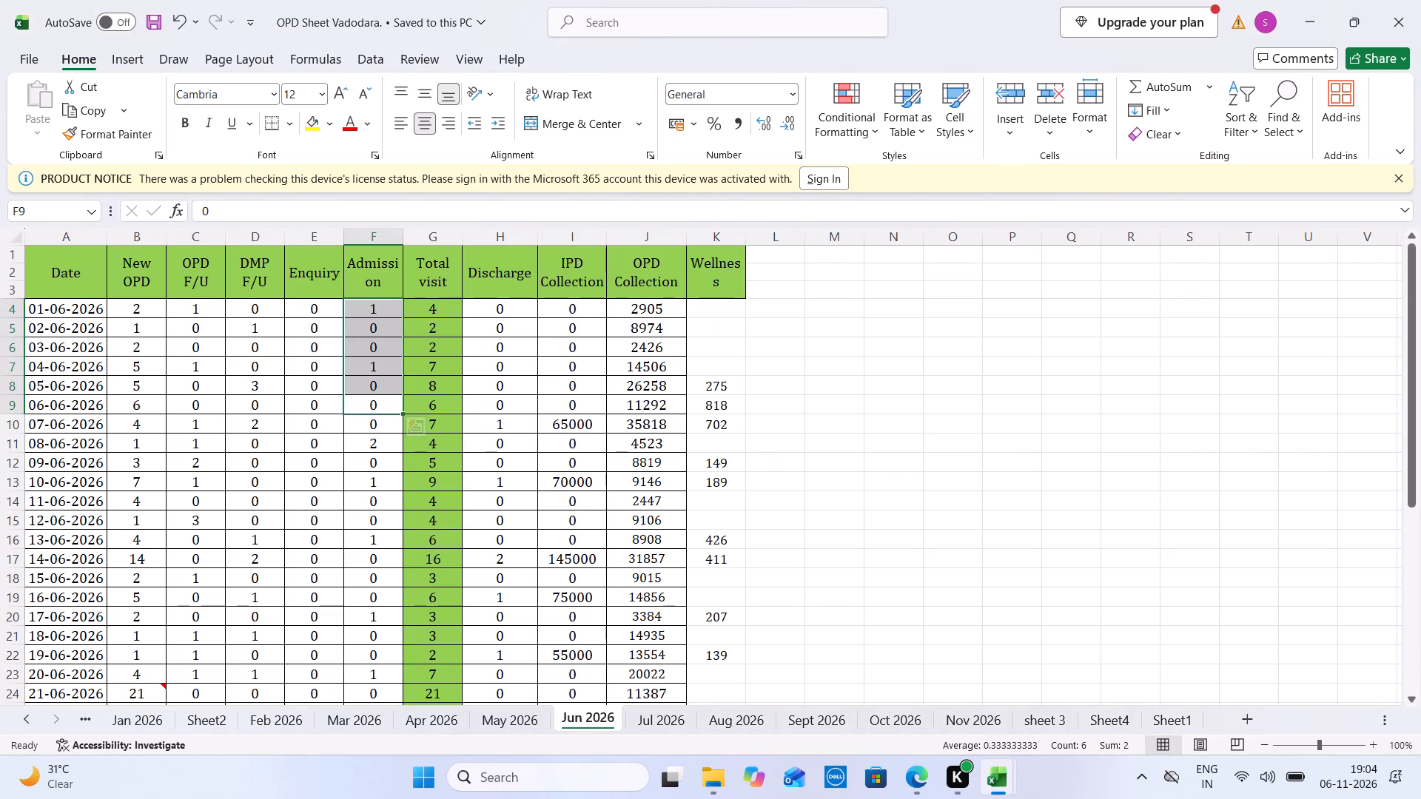
Sum Vadodara's IPD and OPD collections for 1 to 6 June and enter 66361 as its Jun-26 MTD beside Total Budget.
{"action": "left_click_drag", "start_coordinate": [671, 396], "coordinate": [573, 314]}
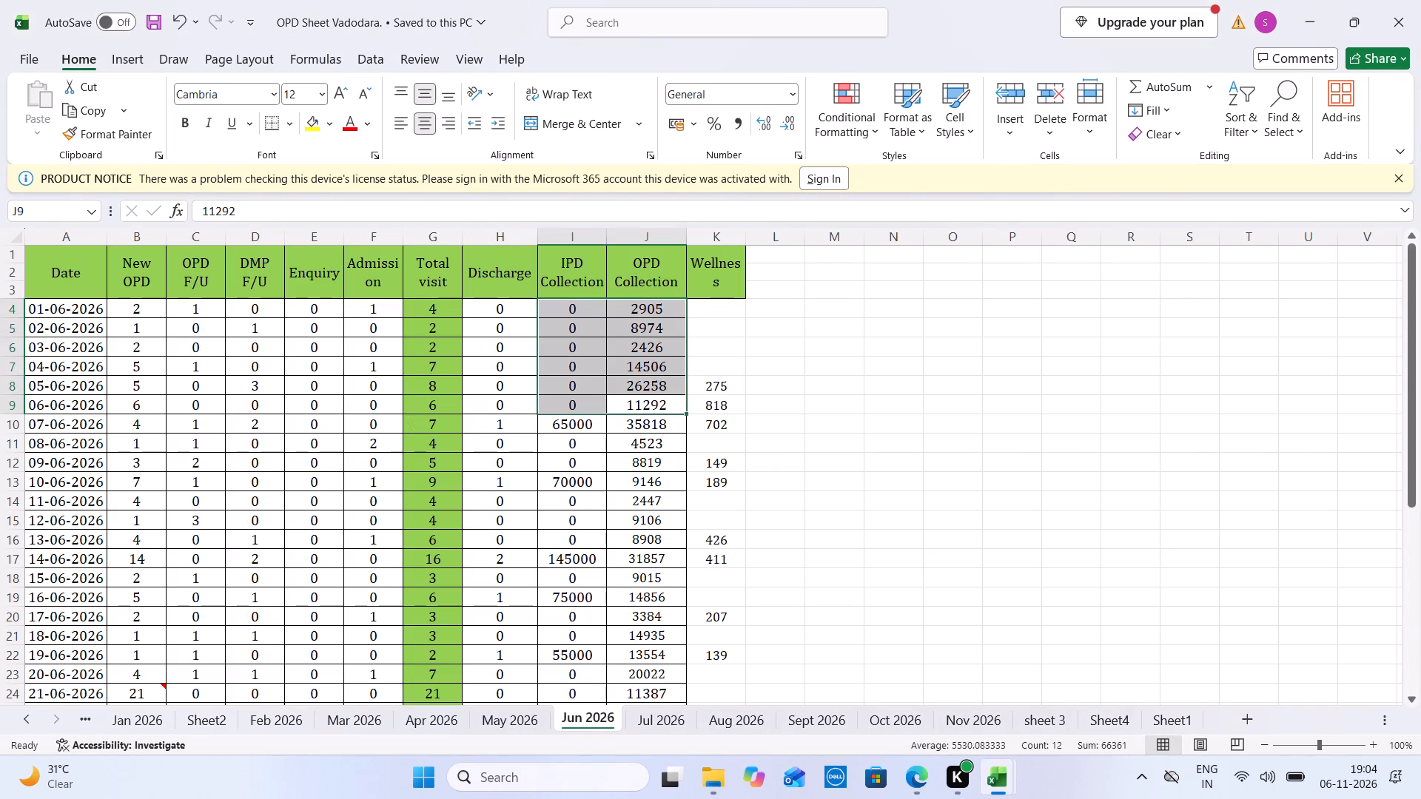
{"action": "key", "text": "ctrl+Tab"}
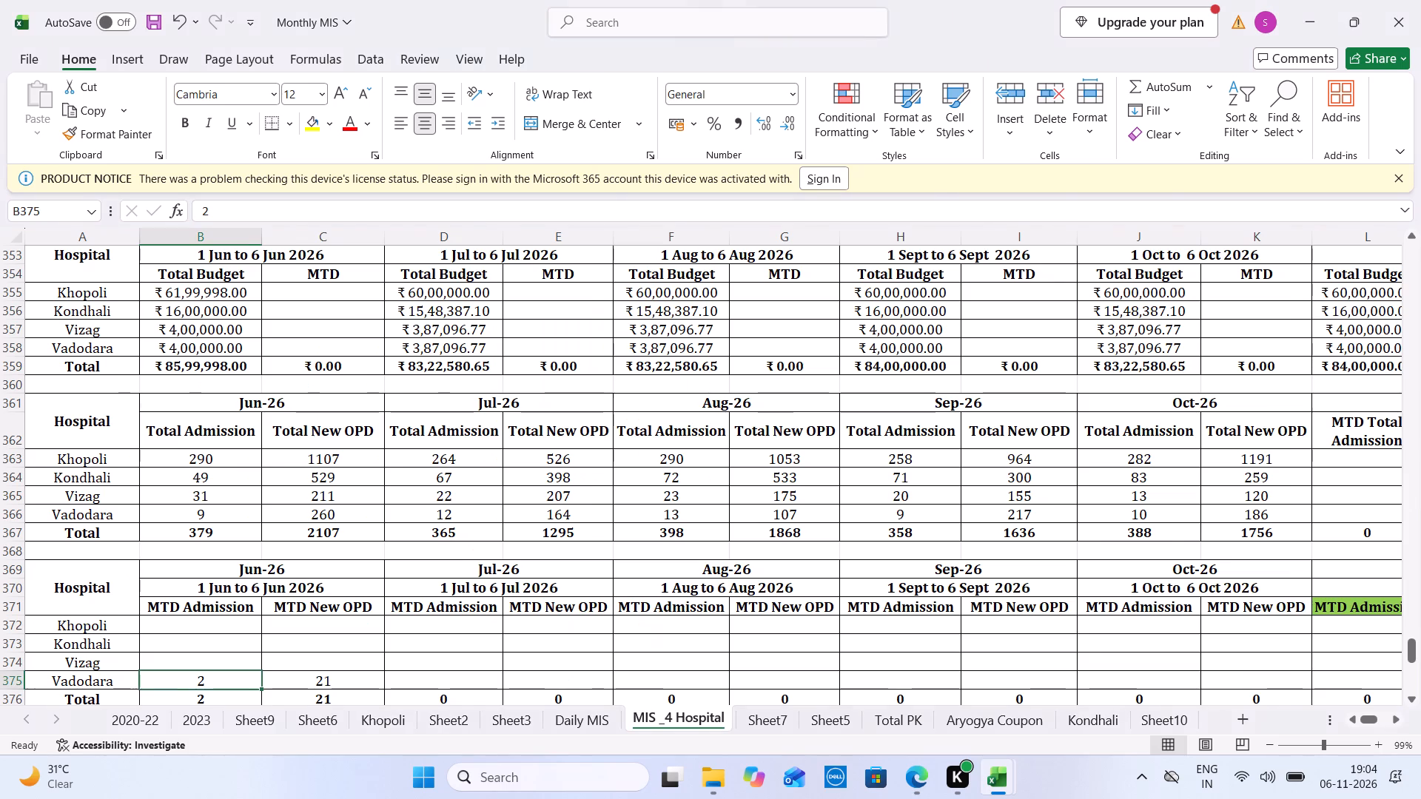
{"action": "left_click", "coordinate": [316, 348]}
{"action": "type", "text": "66361"}
{"action": "key", "text": "ctrl+Tab"}
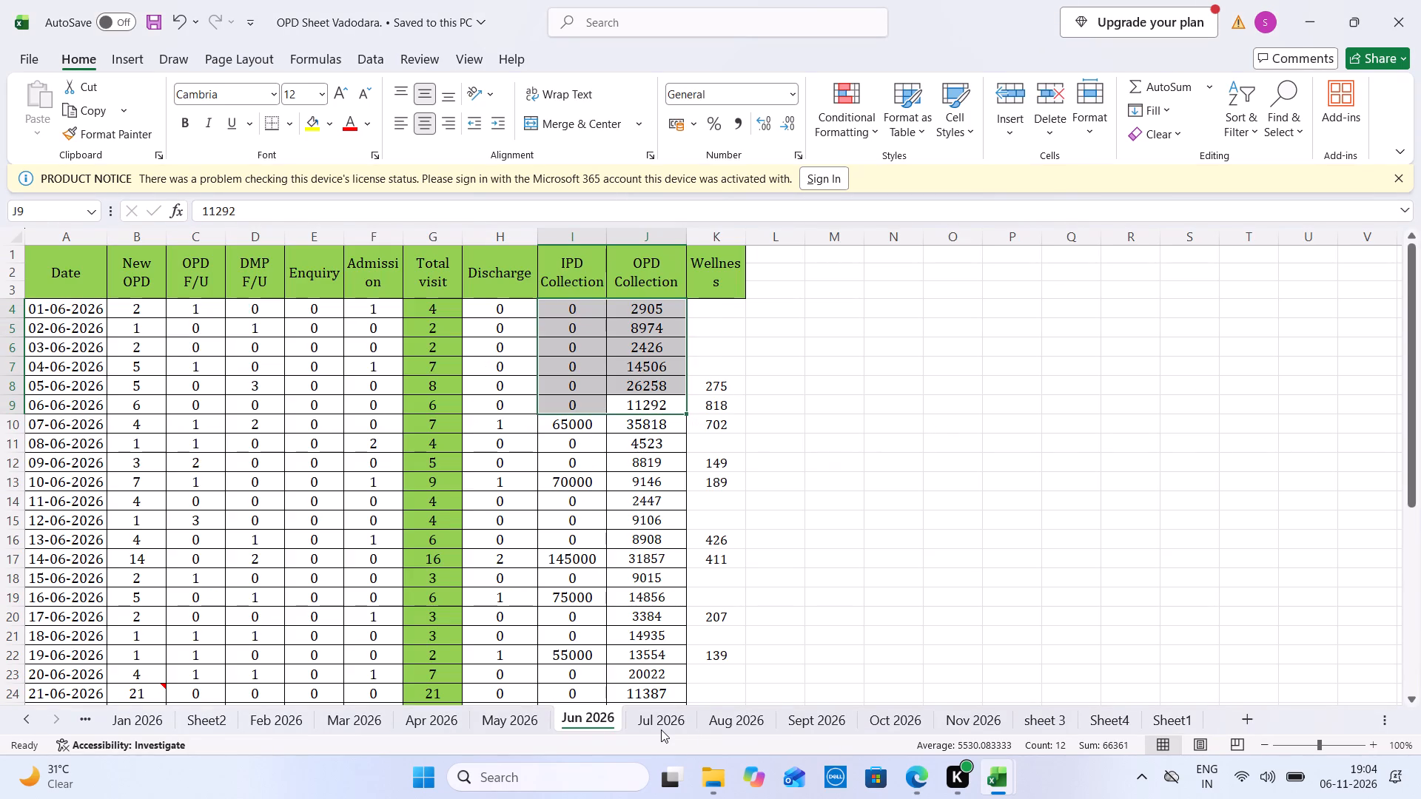
Sum New OPD and Admission for 1 to 6 July in Vadodara's Jul 2026 sheet; enter 17 and 2 in its Jul-26 MTD cells.
{"action": "left_click", "coordinate": [661, 729]}
{"action": "left_click_drag", "start_coordinate": [161, 309], "coordinate": [147, 415]}
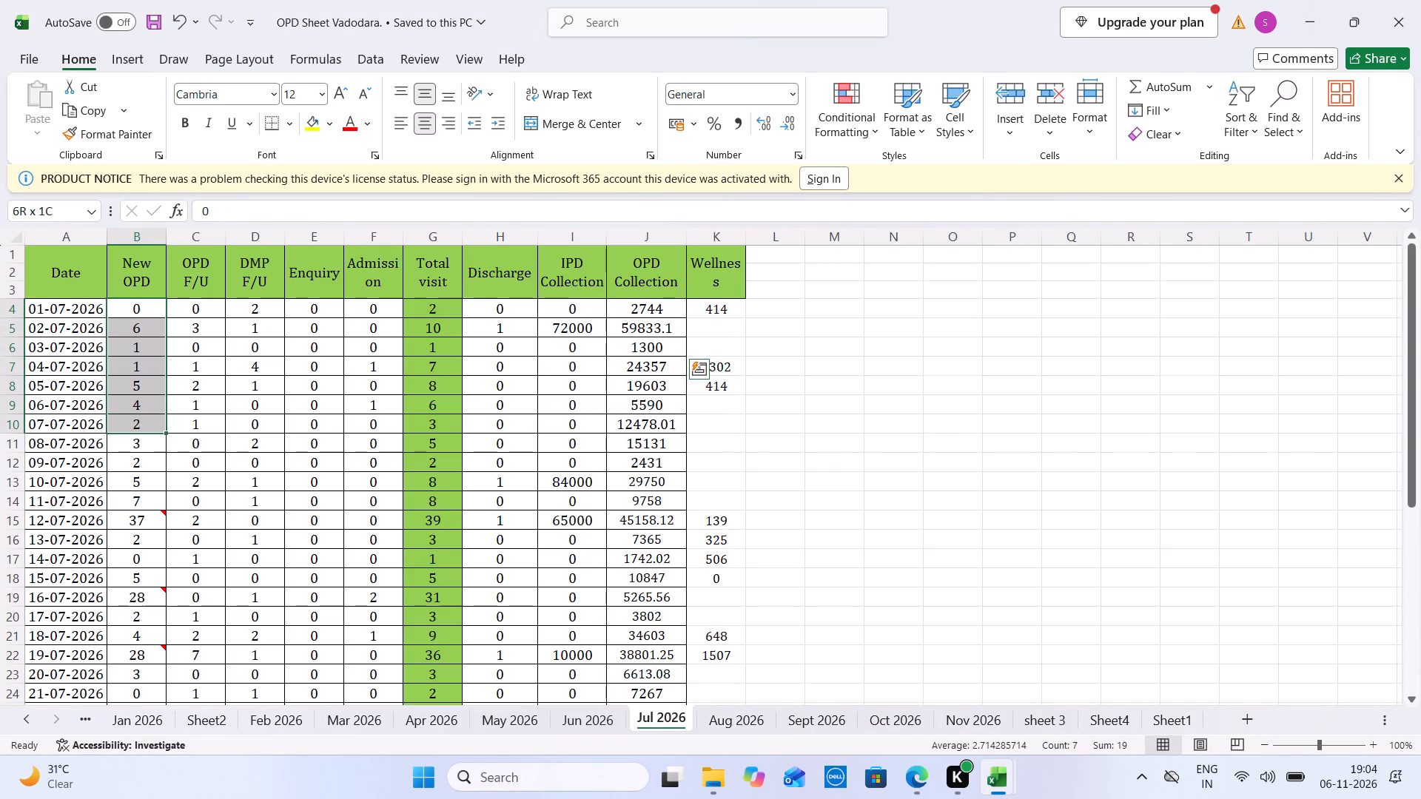
{"action": "left_click_drag", "start_coordinate": [147, 415], "coordinate": [152, 407]}
{"action": "key", "text": "ctrl+Tab"}
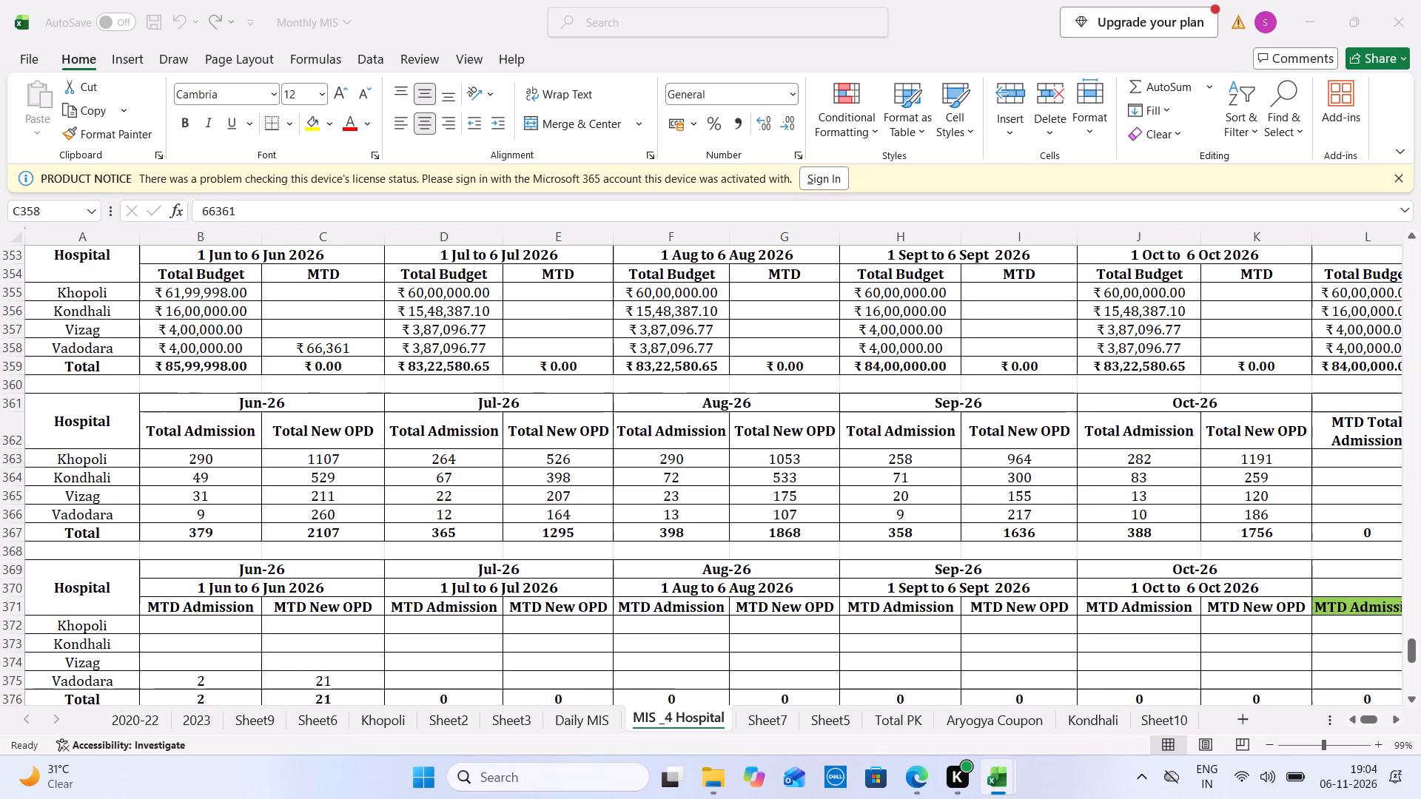
{"action": "left_click", "coordinate": [581, 686]}
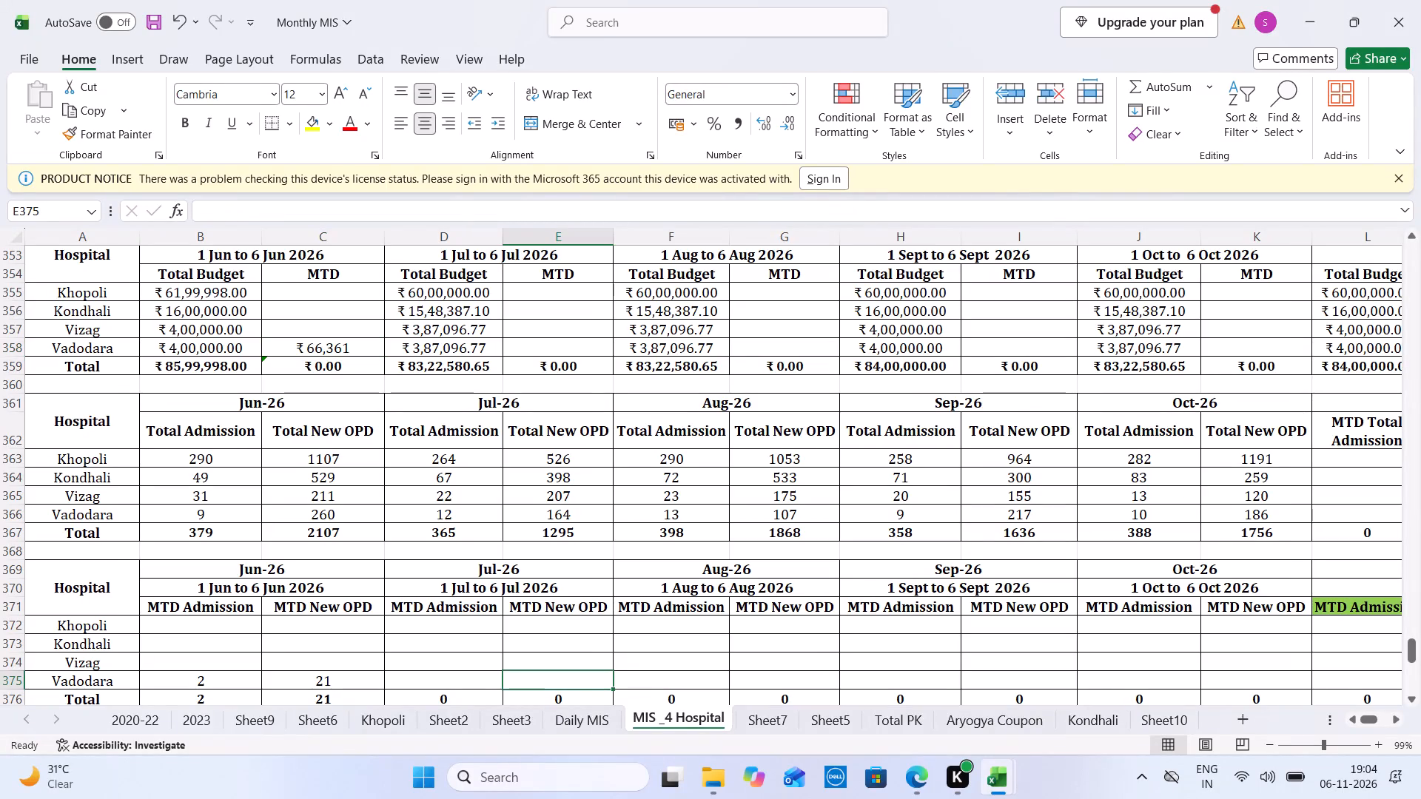
{"action": "type", "text": "17"}
{"action": "key", "text": "ctrl+Tab"}
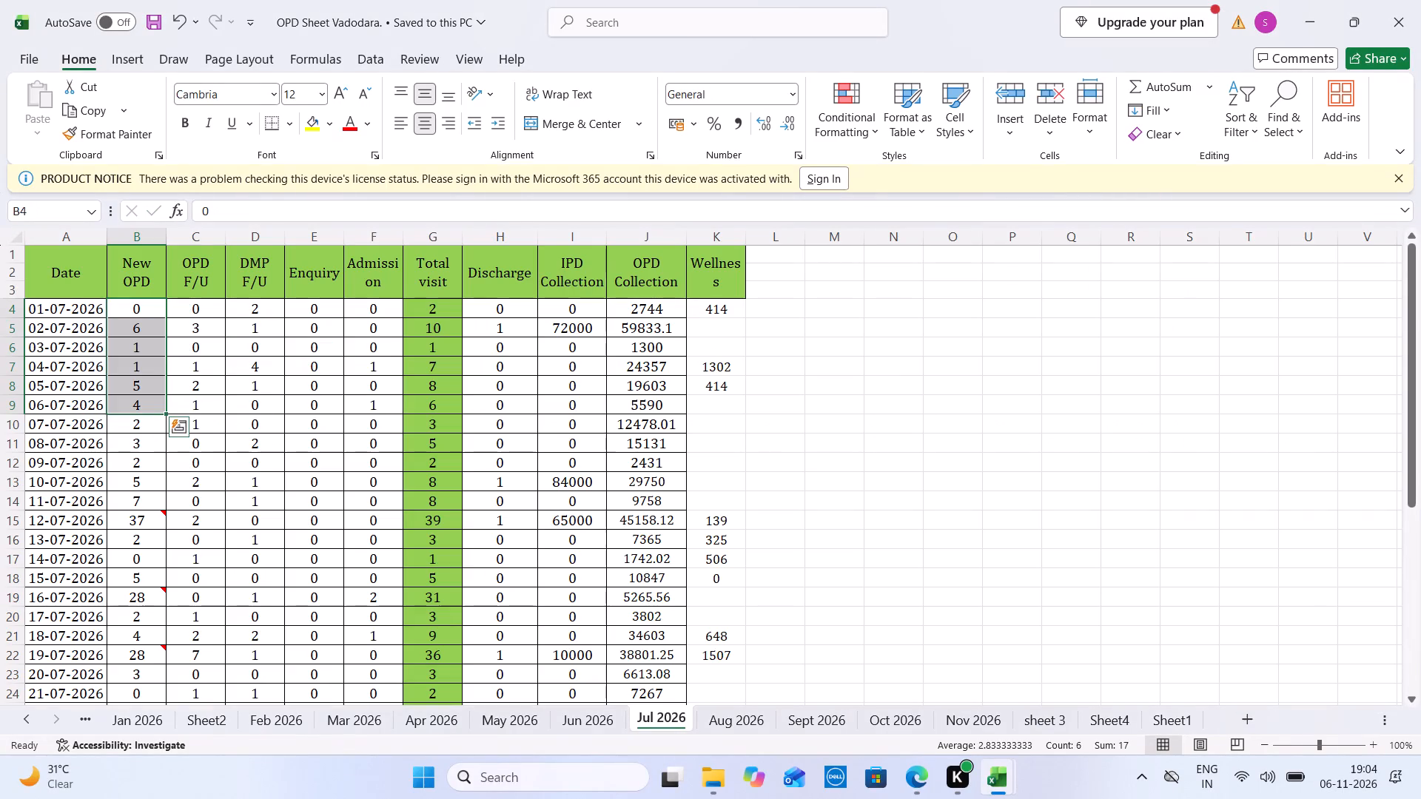
{"action": "left_click_drag", "start_coordinate": [386, 396], "coordinate": [381, 306]}
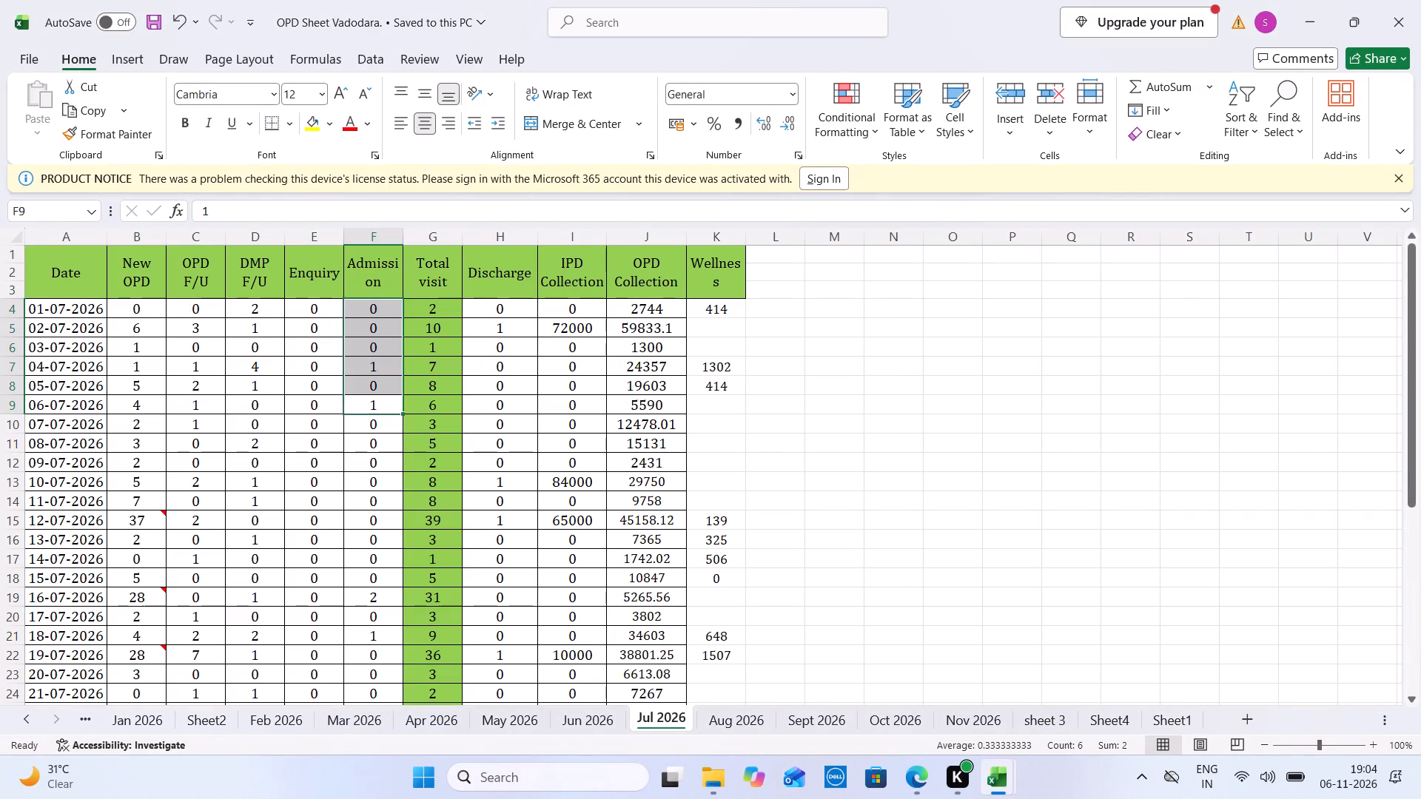
{"action": "key", "text": "Tab"}
{"action": "left_click", "coordinate": [515, 395]}
{"action": "key", "text": "ctrl+Tab"}
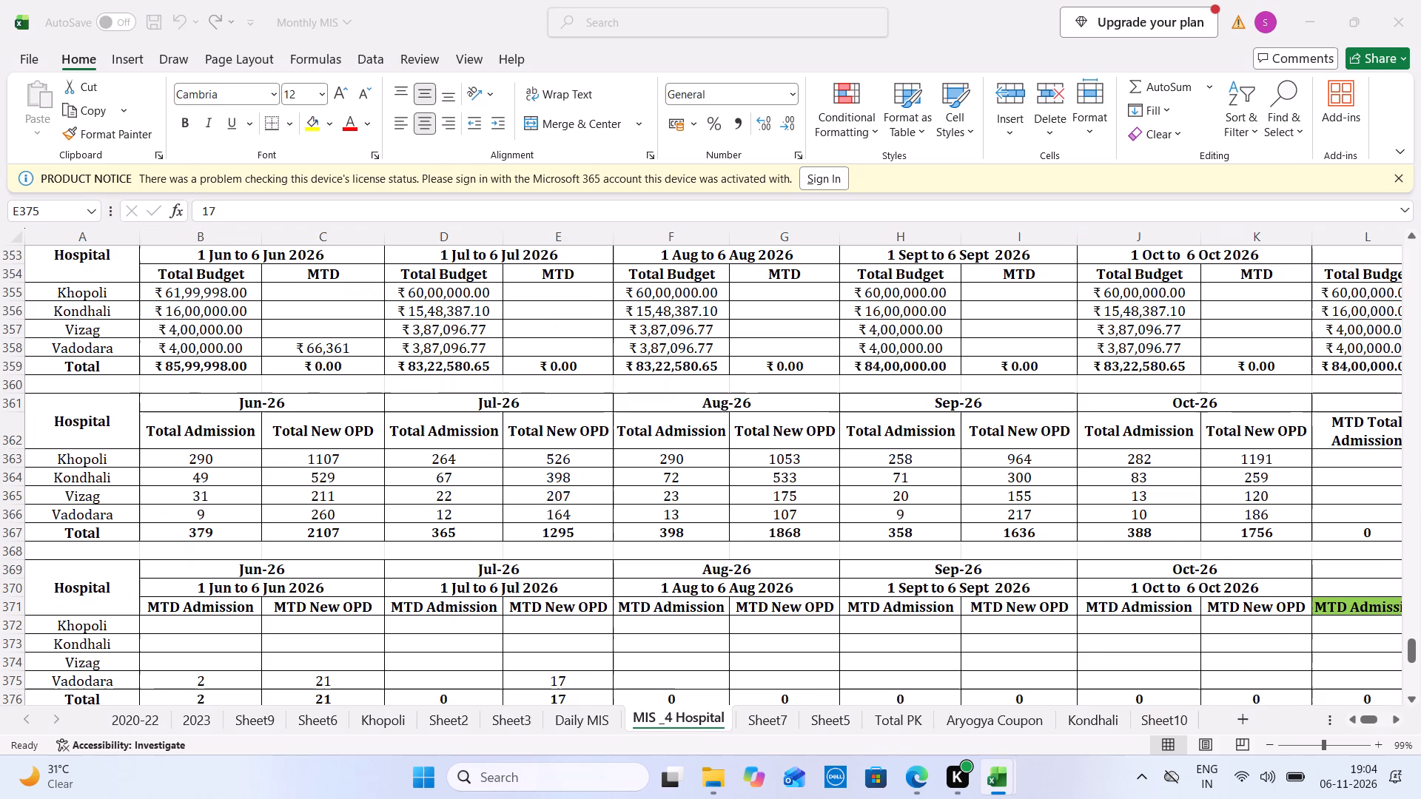
{"action": "left_click", "coordinate": [483, 682]}
{"action": "key", "text": "2"}
{"action": "key", "text": "ctrl+Tab"}
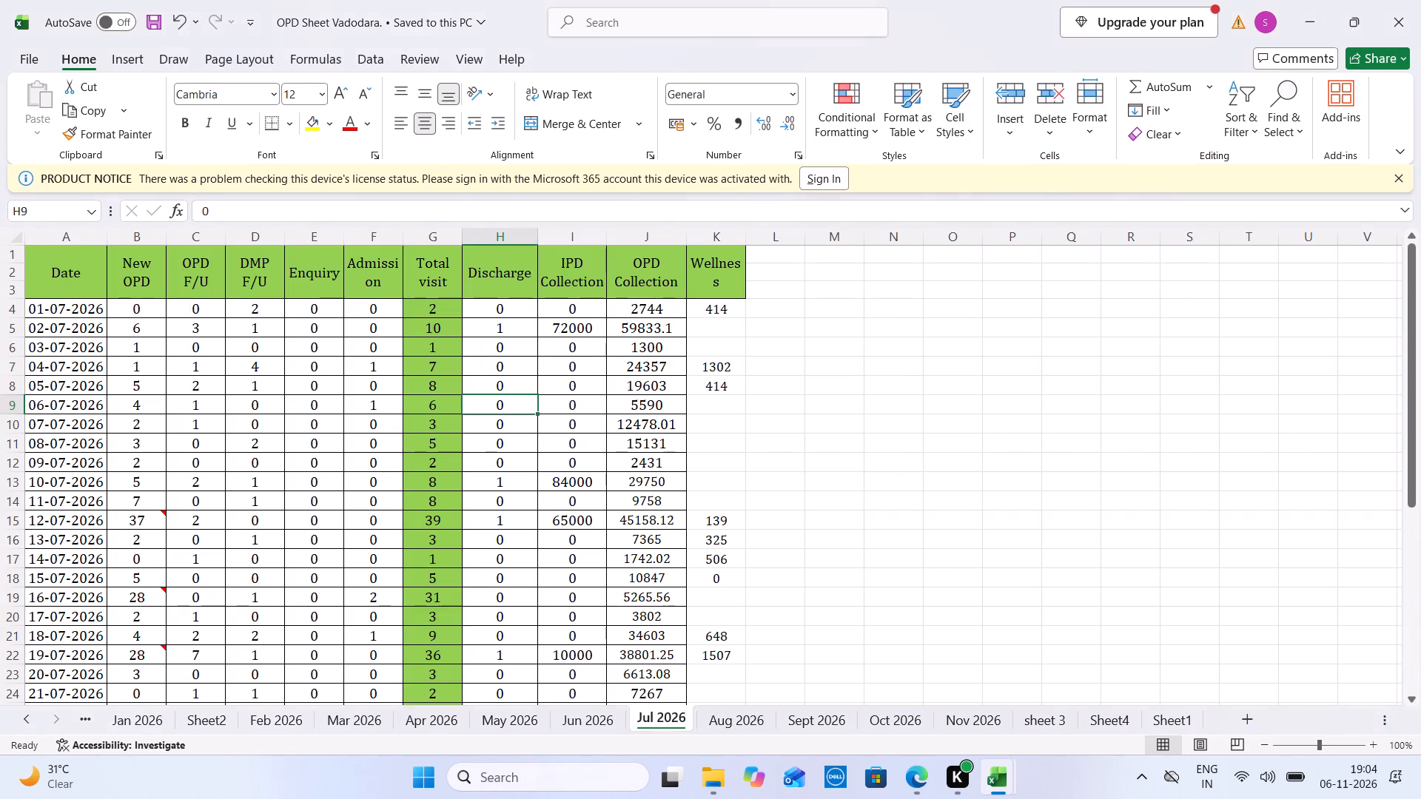
Sum Vadodara's IPD and OPD collections for 1 to 6 July and enter 185427.1 as its Jul-26 MTD beside Total Budget.
{"action": "left_click_drag", "start_coordinate": [654, 405], "coordinate": [571, 314]}
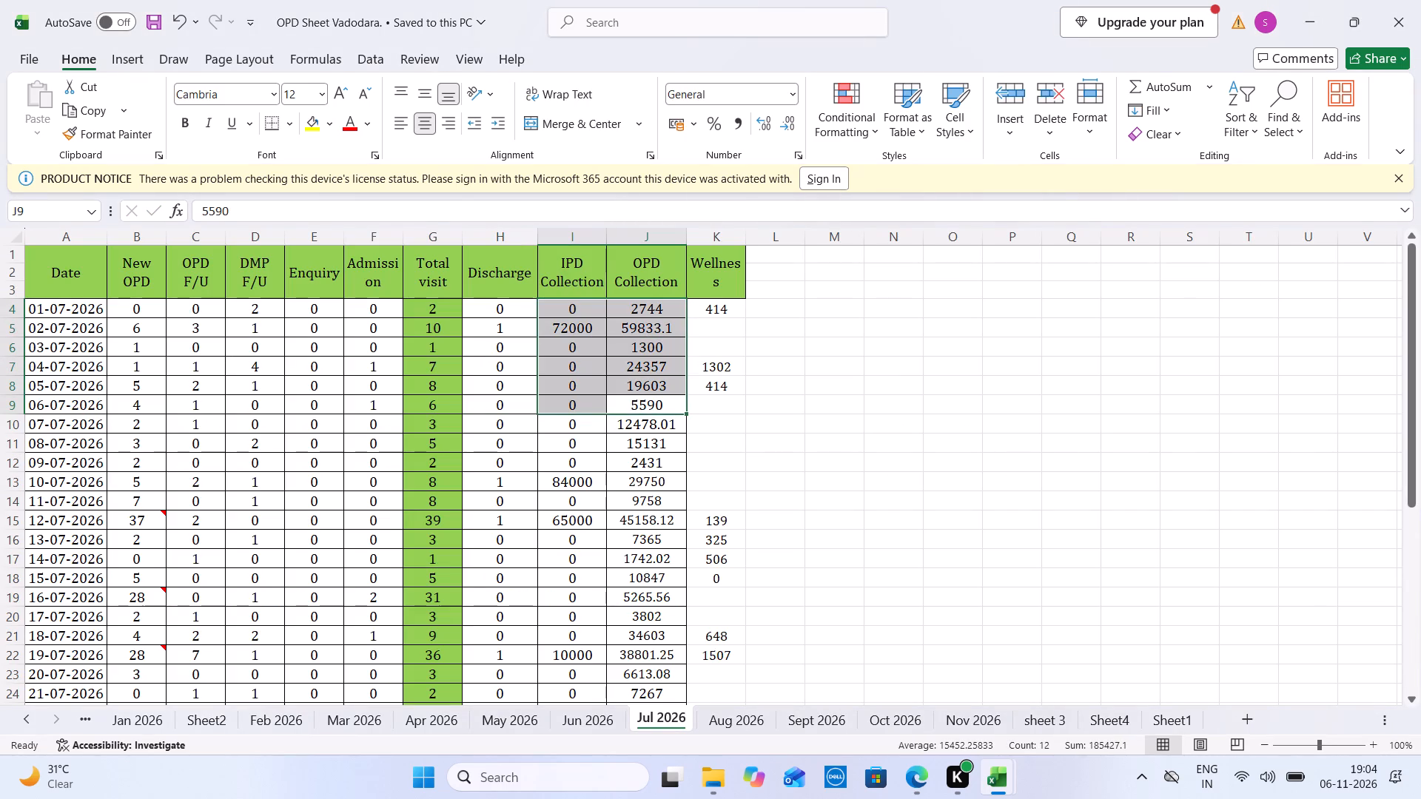
{"action": "key", "text": "ctrl+Tab"}
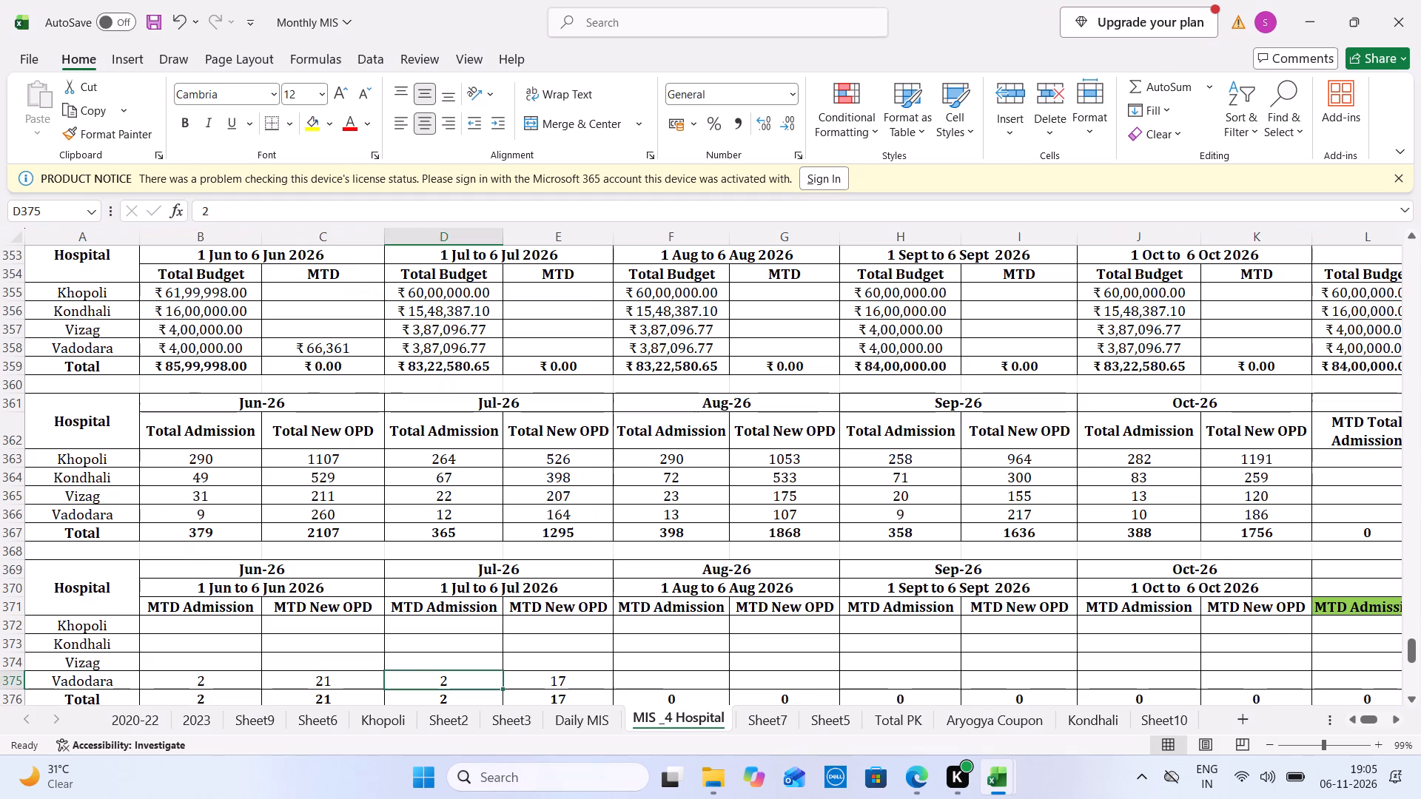
{"action": "left_click", "coordinate": [595, 358]}
{"action": "key", "text": "Up"}
{"action": "type", "text": "185427.0"}
{"action": "key", "text": "BackSpace"}
{"action": "key", "text": "1"}
{"action": "key", "text": "ctrl+Tab"}
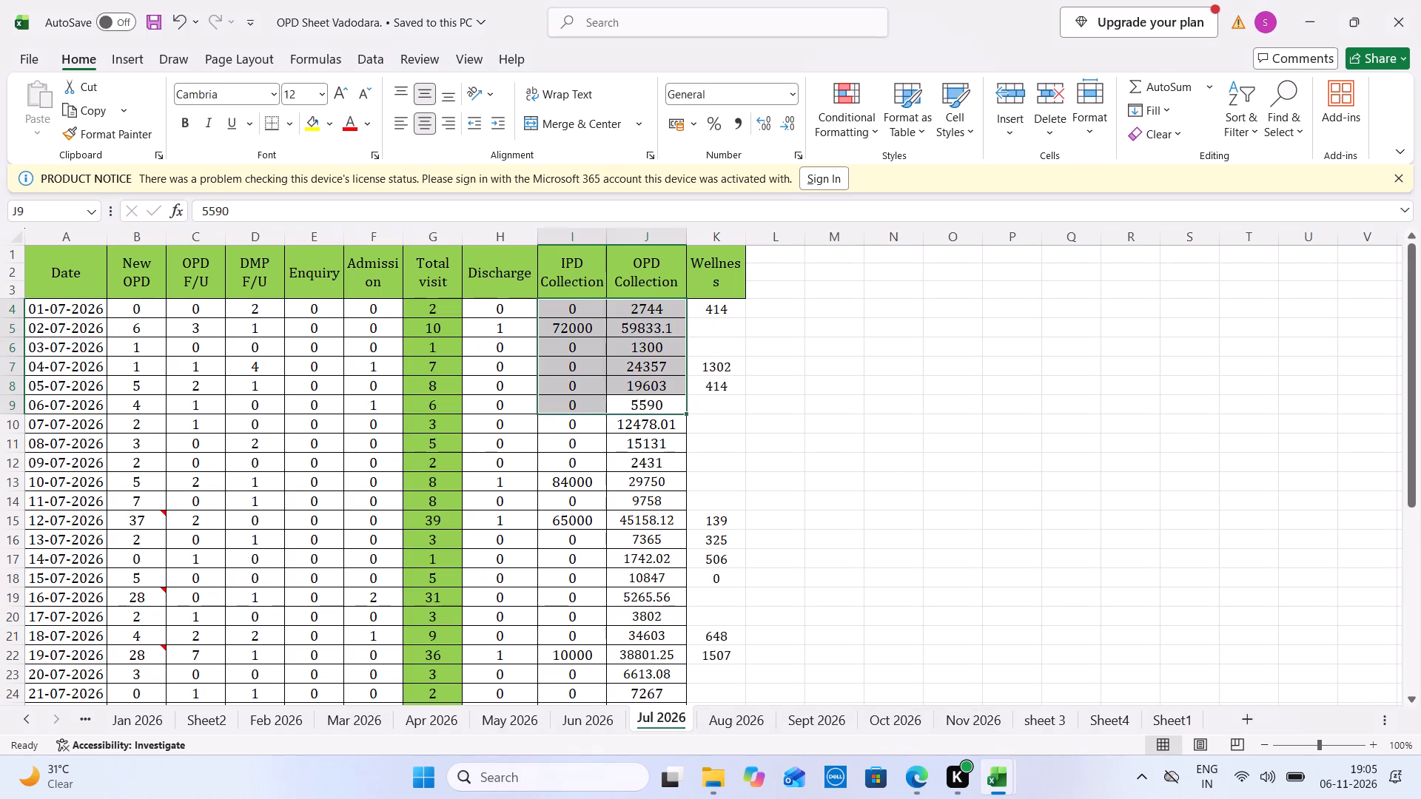
{"action": "key", "text": "ctrl+Tab"}
{"action": "key", "text": "ctrl+Tab"}
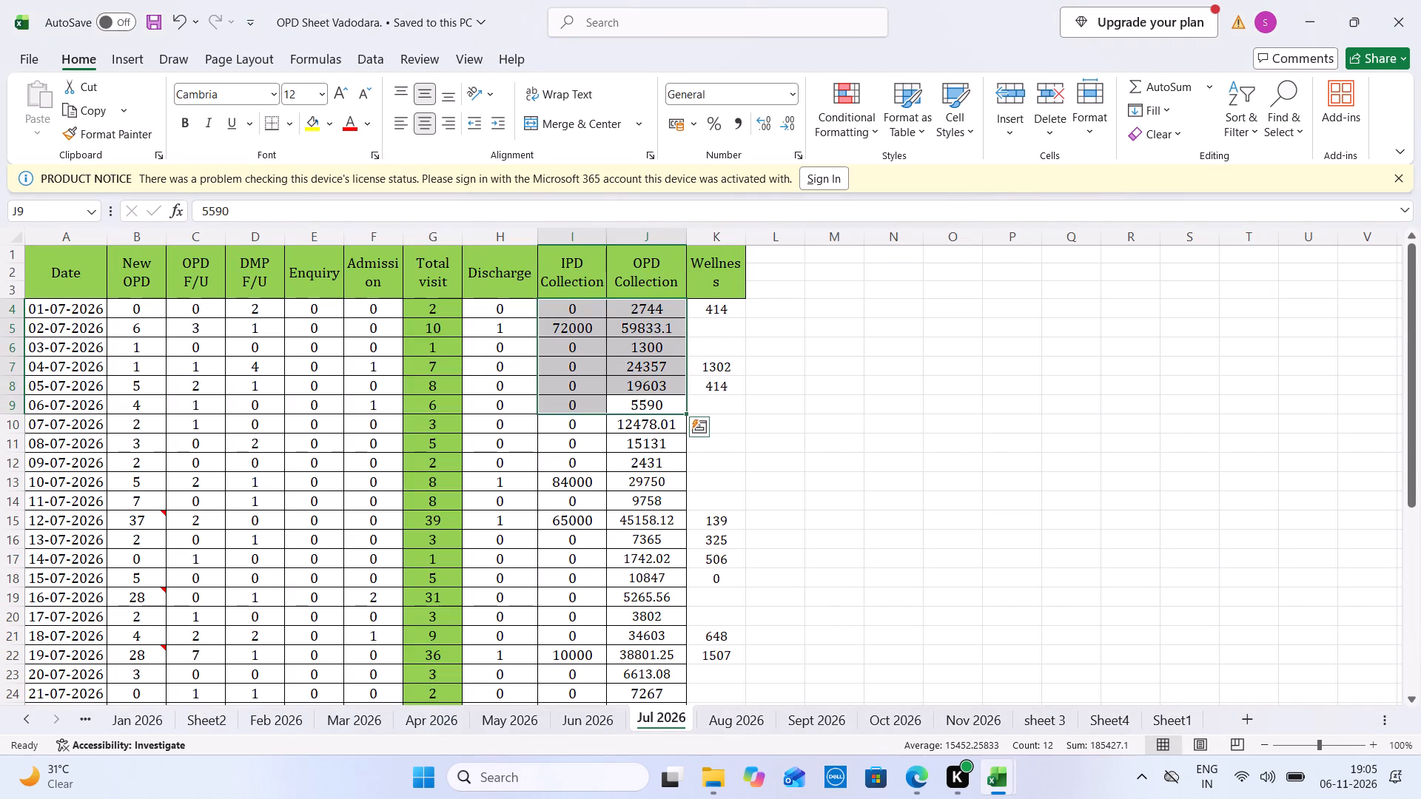
{"action": "key", "text": "ctrl+Tab"}
{"action": "key", "text": "ctrl+Tab"}
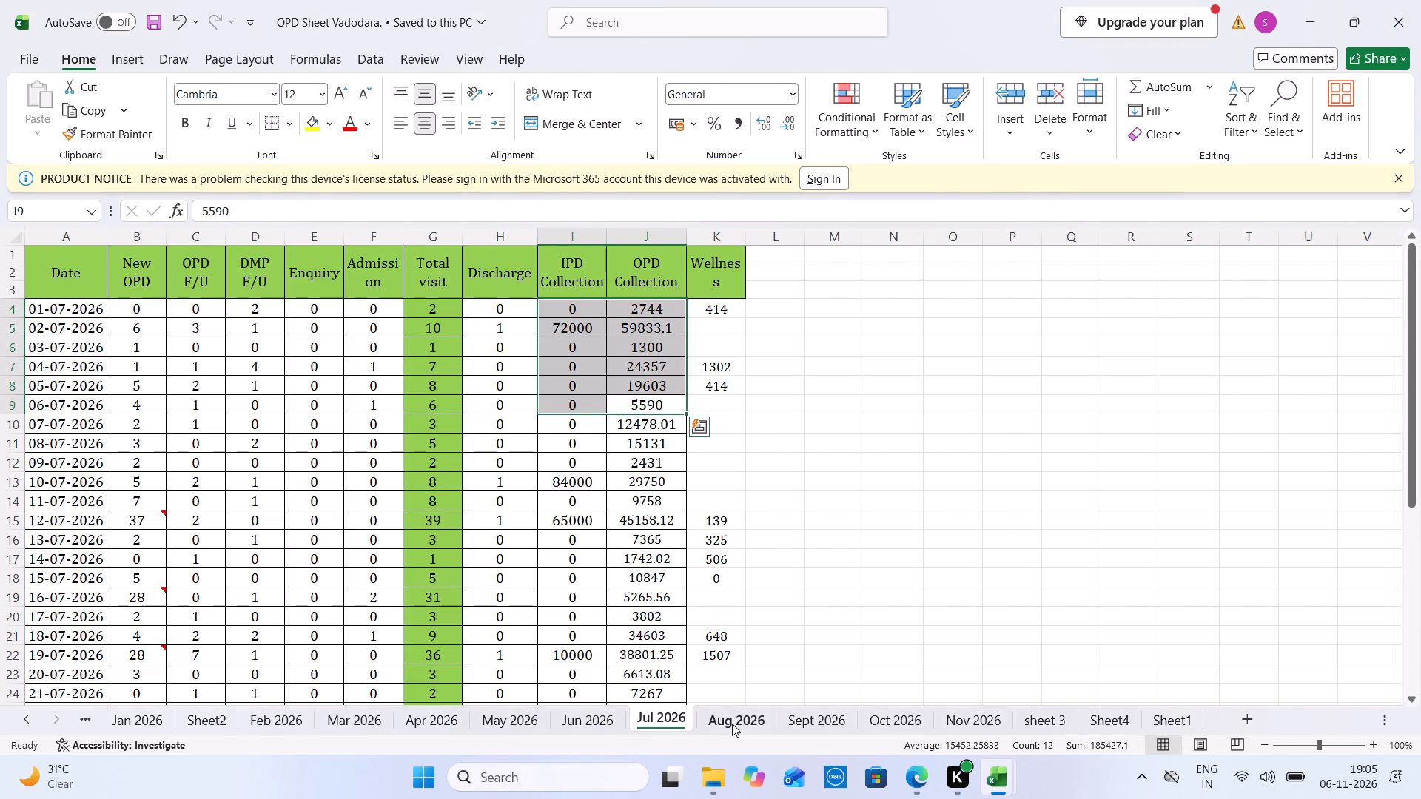
Sum New OPD for 1 to 6 August in Vadodara's Aug 2026 sheet and enter 10 as its Aug-26 MTD New OPD.
{"action": "left_click", "coordinate": [732, 724]}
{"action": "left_click_drag", "start_coordinate": [127, 309], "coordinate": [132, 403]}
{"action": "key", "text": "ctrl+Tab"}
{"action": "left_click", "coordinate": [762, 678]}
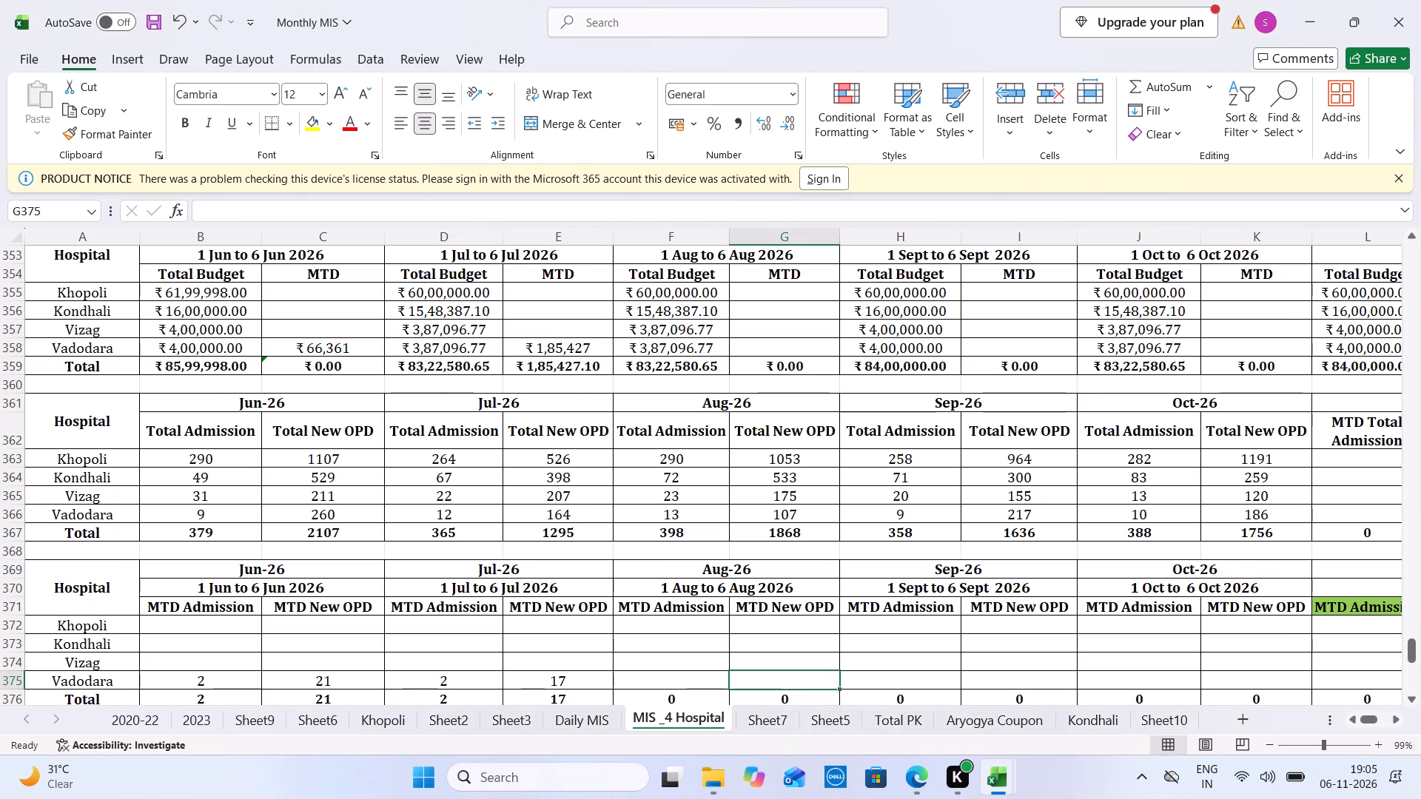
{"action": "type", "text": "10"}
{"action": "key", "text": "ctrl+Tab"}
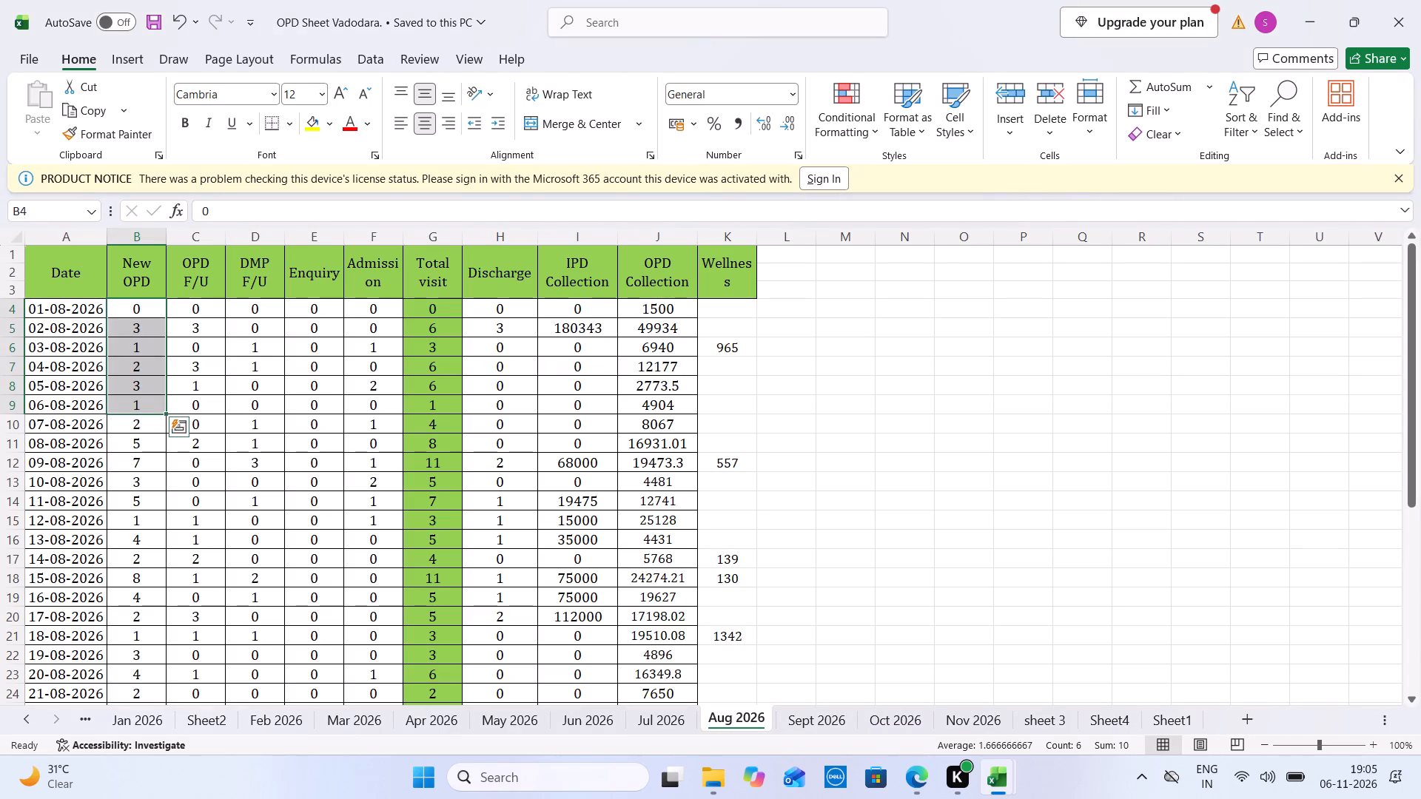
Sum Admission for 1 to 6 August in Vadodara's Aug 2026 sheet and enter 3 as its Aug-26 MTD Admission.
{"action": "left_click_drag", "start_coordinate": [384, 407], "coordinate": [369, 297]}
{"action": "left_click_drag", "start_coordinate": [362, 310], "coordinate": [369, 377]}
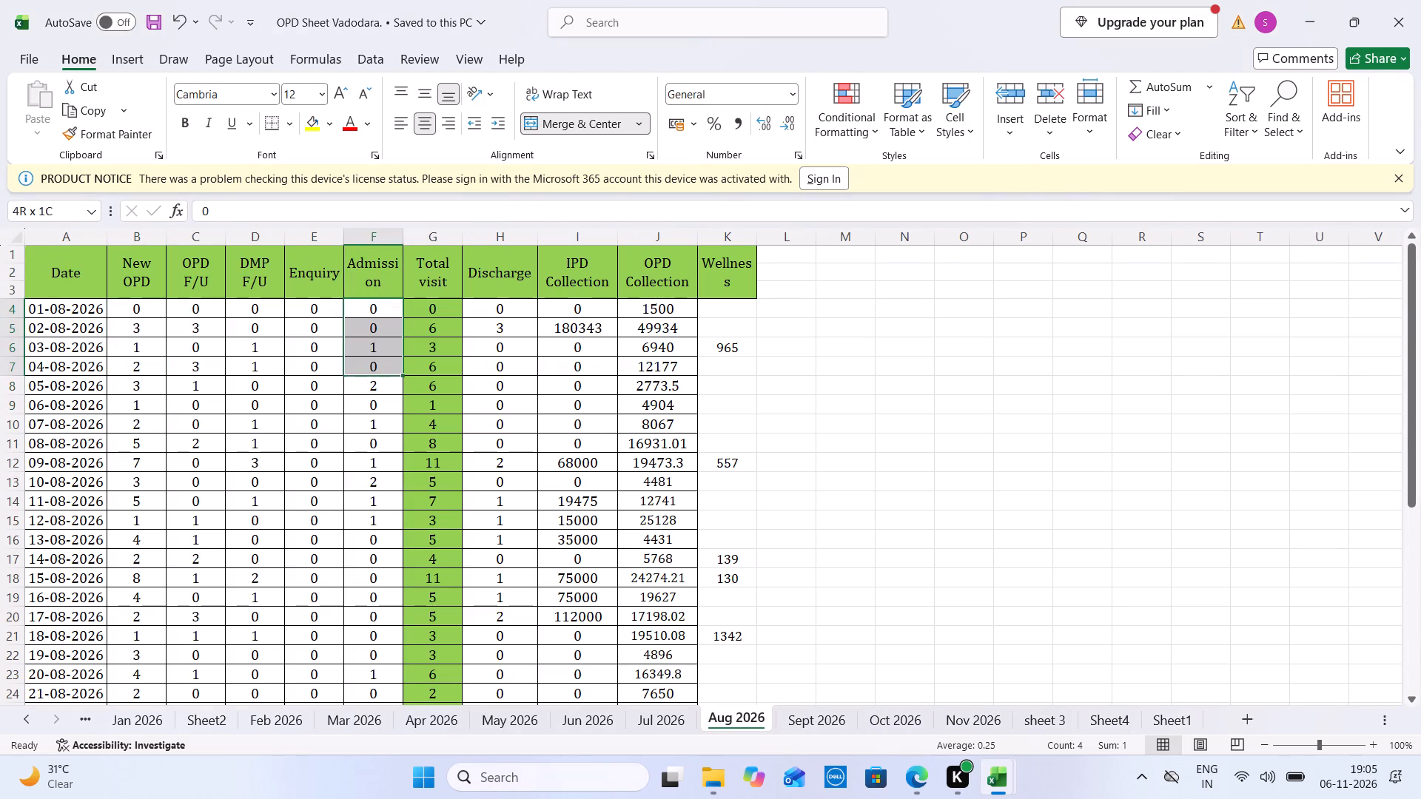
{"action": "left_click_drag", "start_coordinate": [369, 377], "coordinate": [373, 403]}
{"action": "key", "text": "ctrl+Tab"}
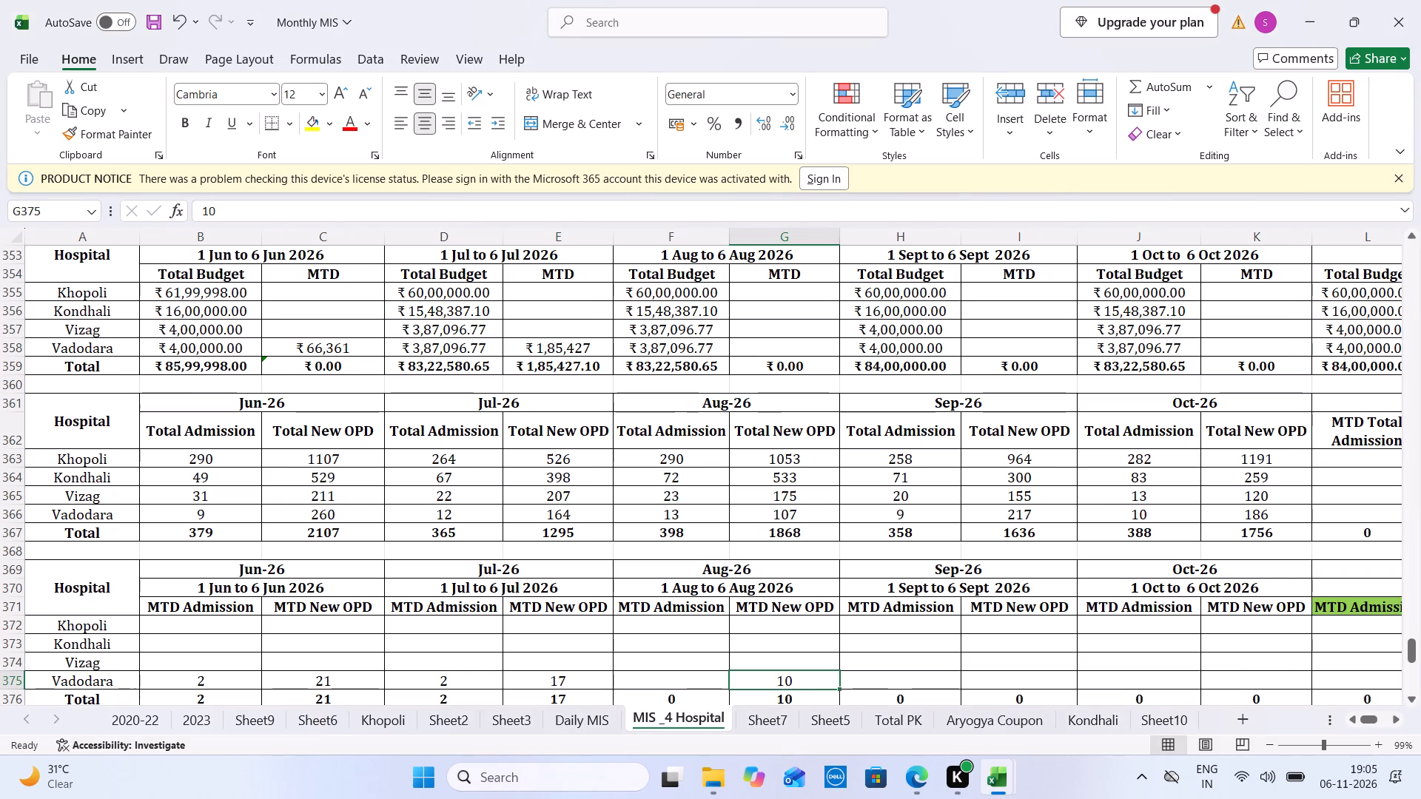
{"action": "left_click", "coordinate": [665, 674]}
{"action": "key", "text": "3"}
Sum Vadodara's IPD and OPD collections for 1 to 6 August and enter 258571.5 as its Aug-26 MTD beside Total Budget.
{"action": "key", "text": "ctrl+Tab"}
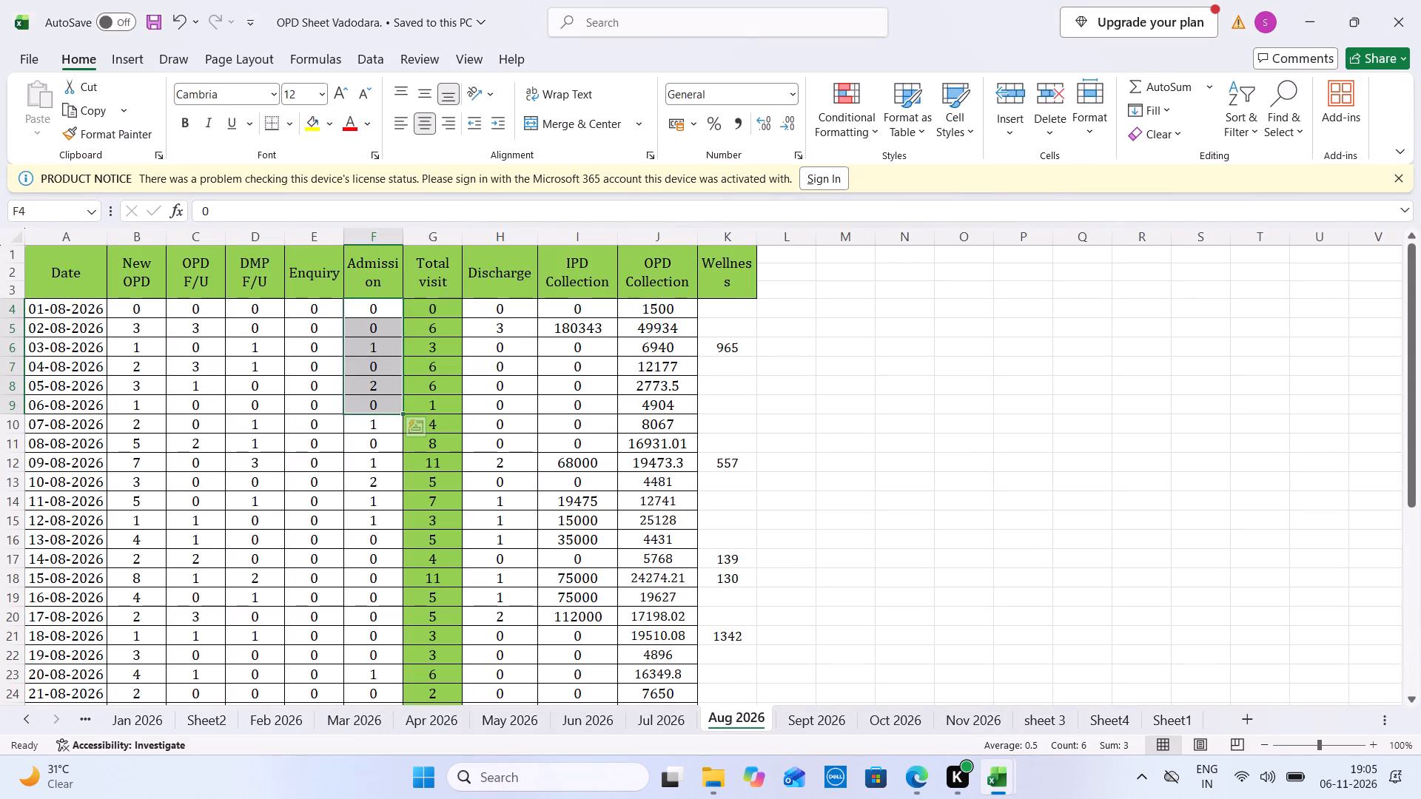
{"action": "left_click_drag", "start_coordinate": [573, 299], "coordinate": [669, 419]}
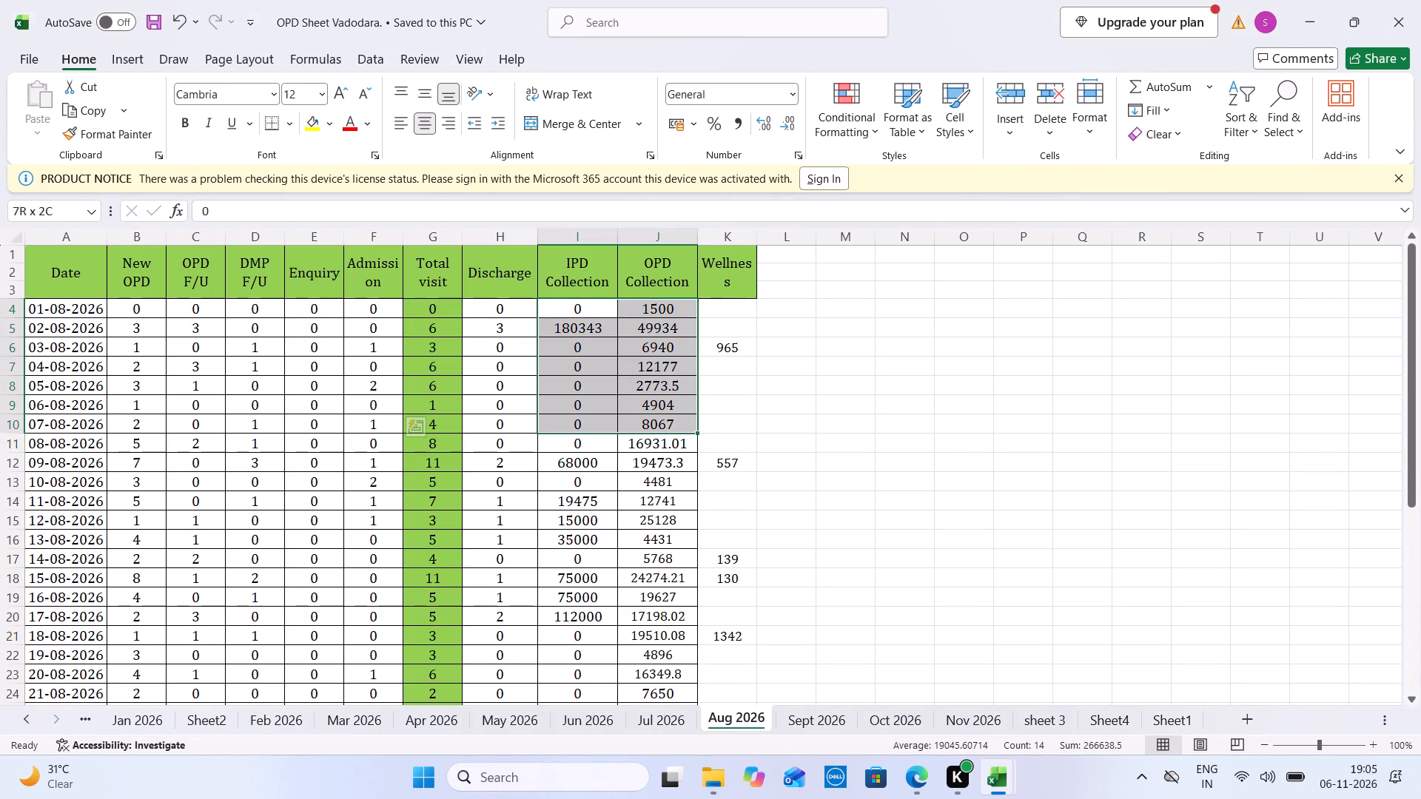
{"action": "left_click_drag", "start_coordinate": [669, 419], "coordinate": [672, 398]}
{"action": "key", "text": "ctrl+Tab"}
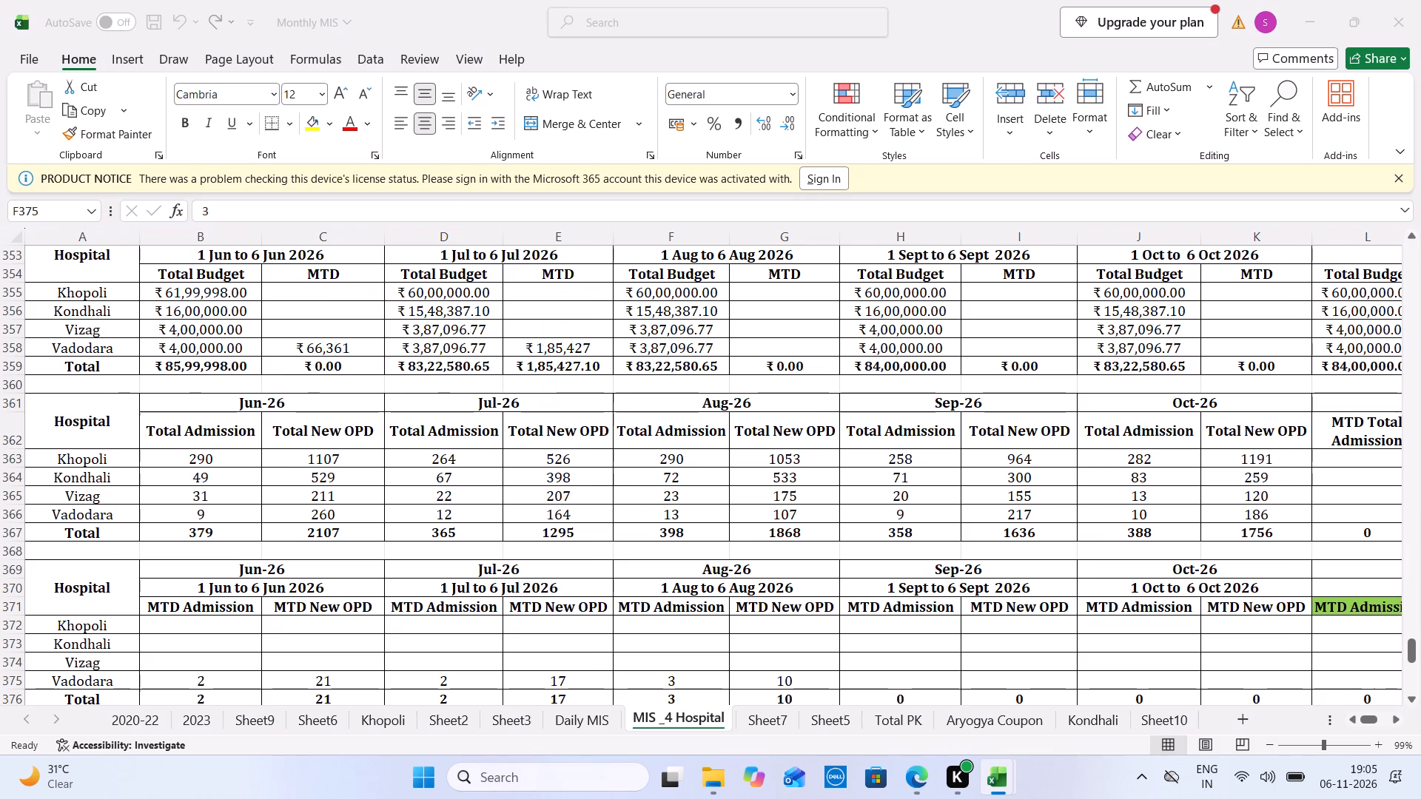
{"action": "left_click", "coordinate": [812, 354]}
{"action": "key", "text": "ctrl+Tab"}
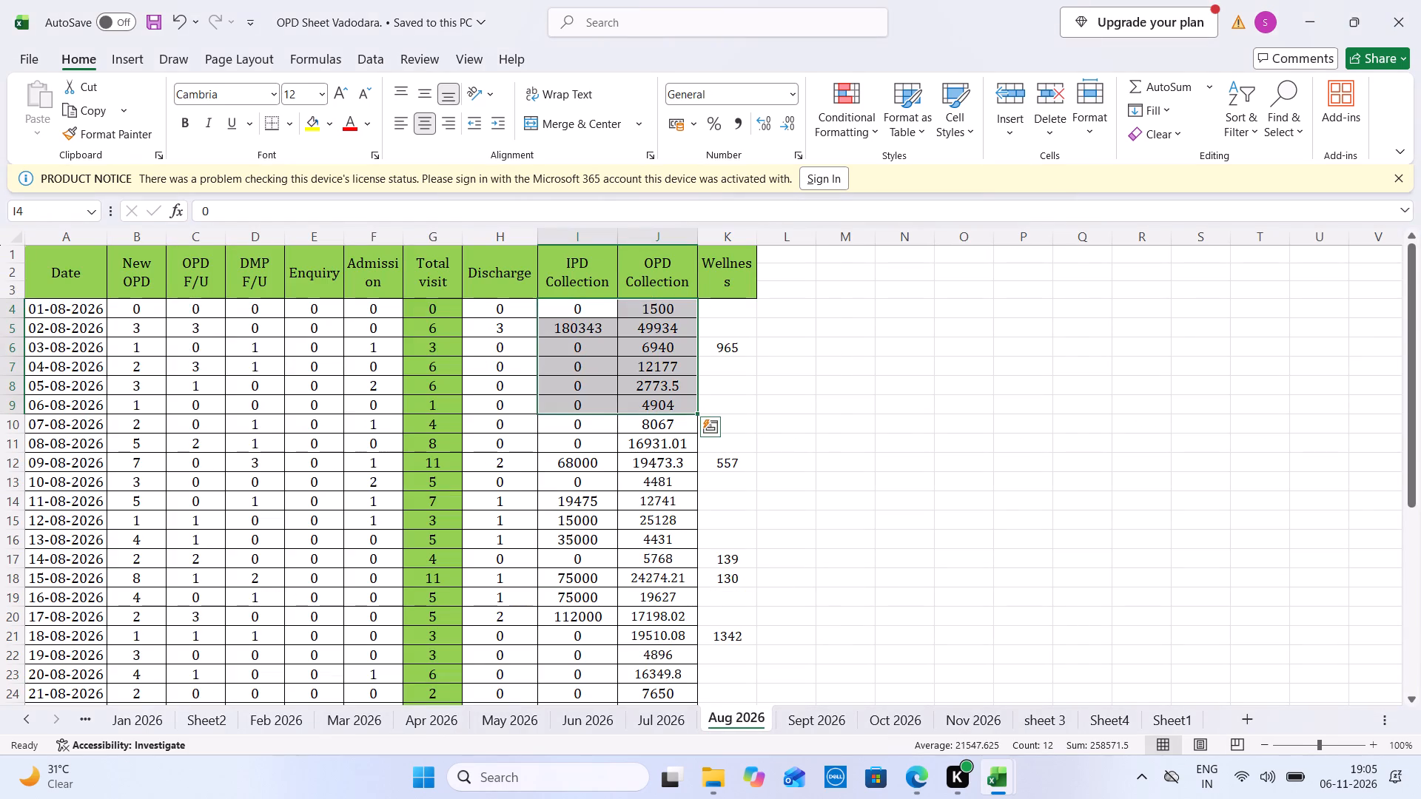
{"action": "key", "text": "ctrl+Tab"}
{"action": "type", "text": "25857"}
{"action": "type", "text": "1.5"}
{"action": "key", "text": "ctrl+Tab"}
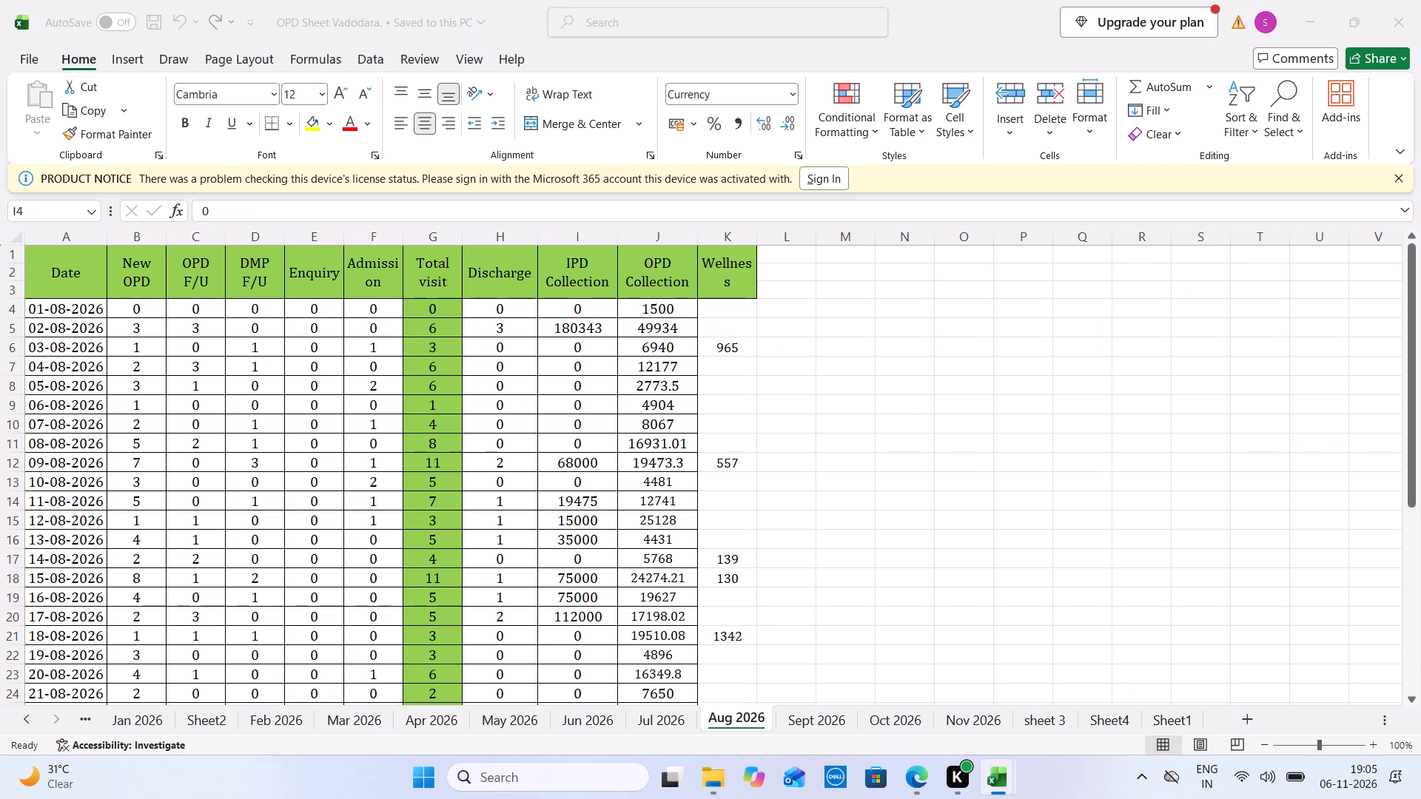
{"action": "key", "text": "ctrl+Tab"}
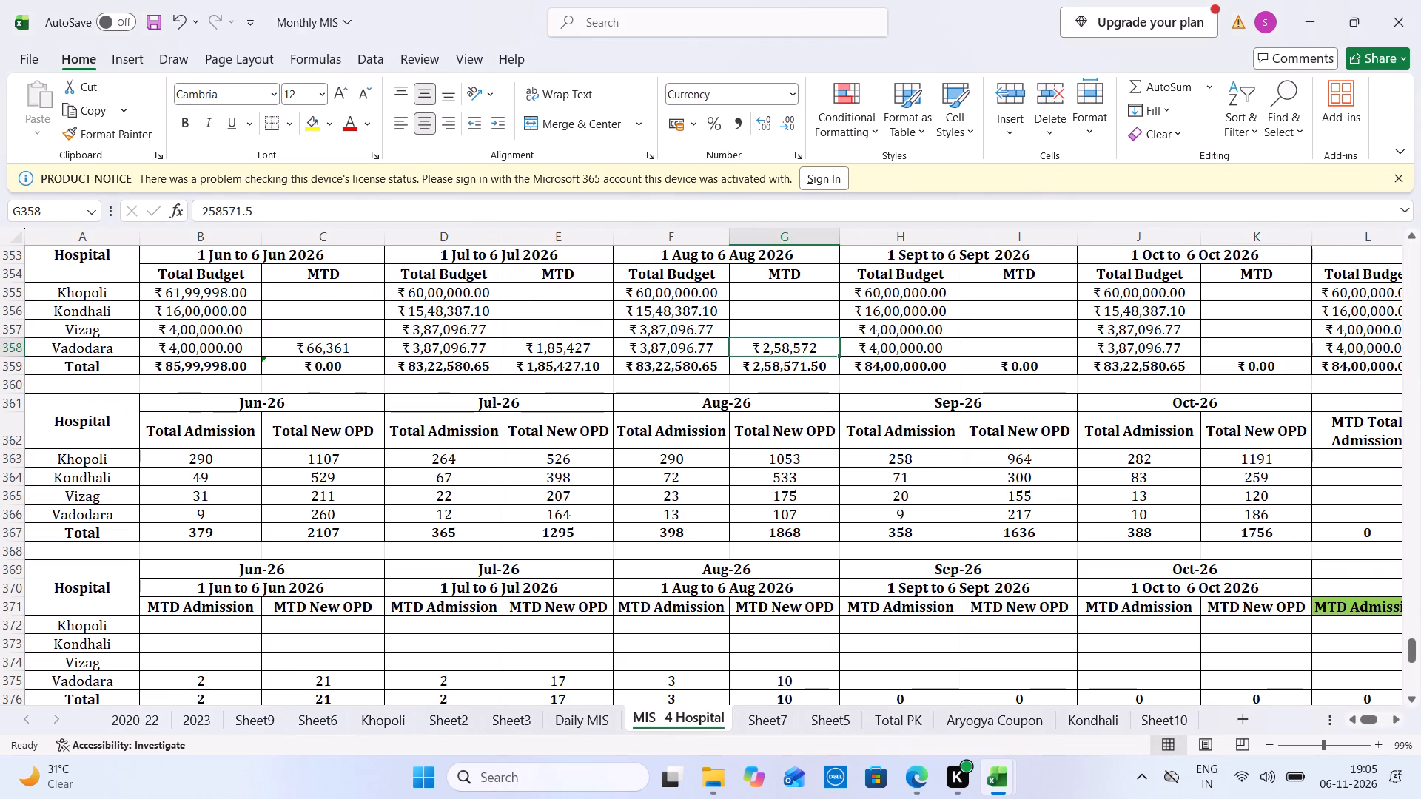
Total New OPD and Admission for 1 to 6 September in Vadodara's Sept 2026 sheet; enter 40 and 1 in its Sep-26 MTD cells.
{"action": "key", "text": "ctrl+Tab"}
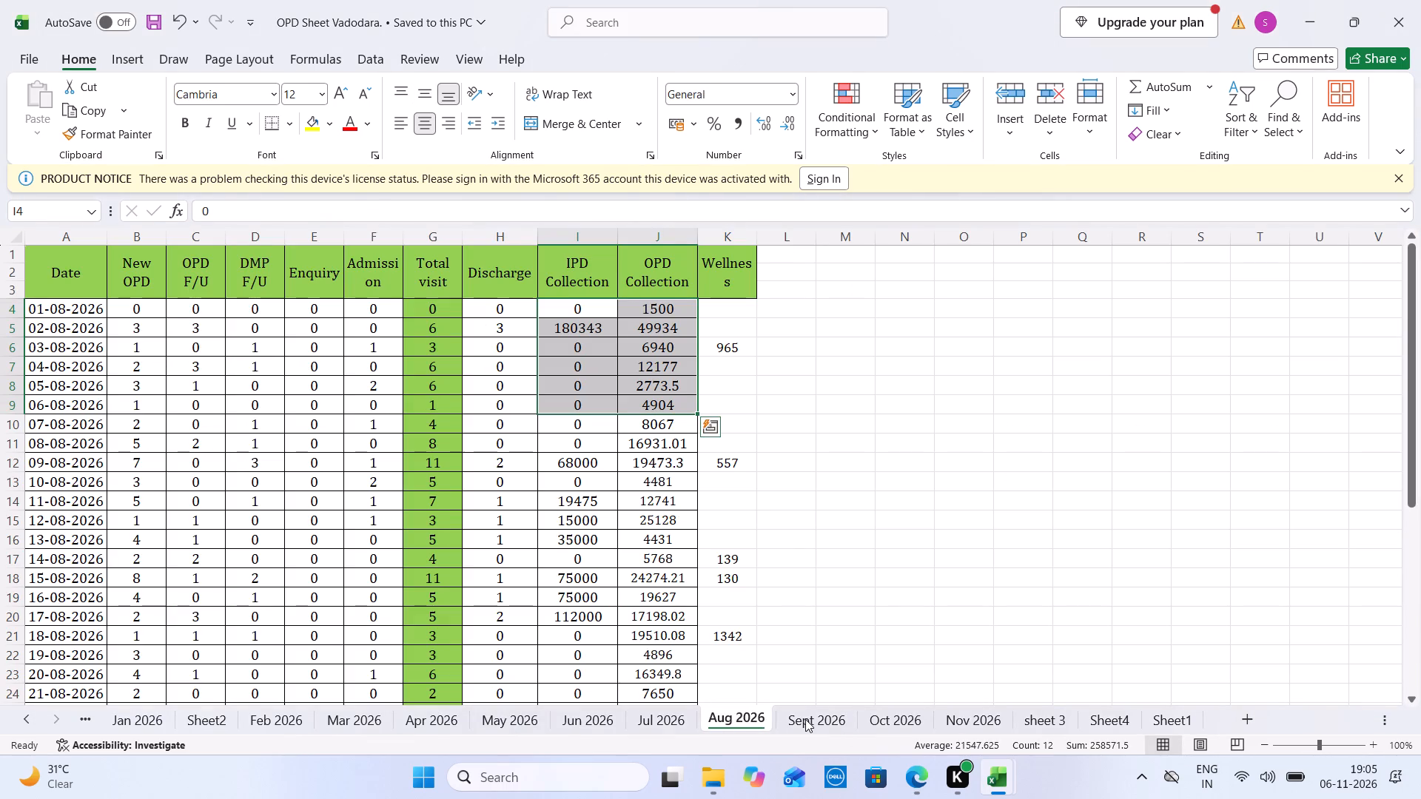
{"action": "left_click", "coordinate": [805, 719]}
{"action": "left_click_drag", "start_coordinate": [150, 303], "coordinate": [154, 386]}
{"action": "key", "text": "ctrl+Tab"}
{"action": "key", "text": "ctrl+Tab"}
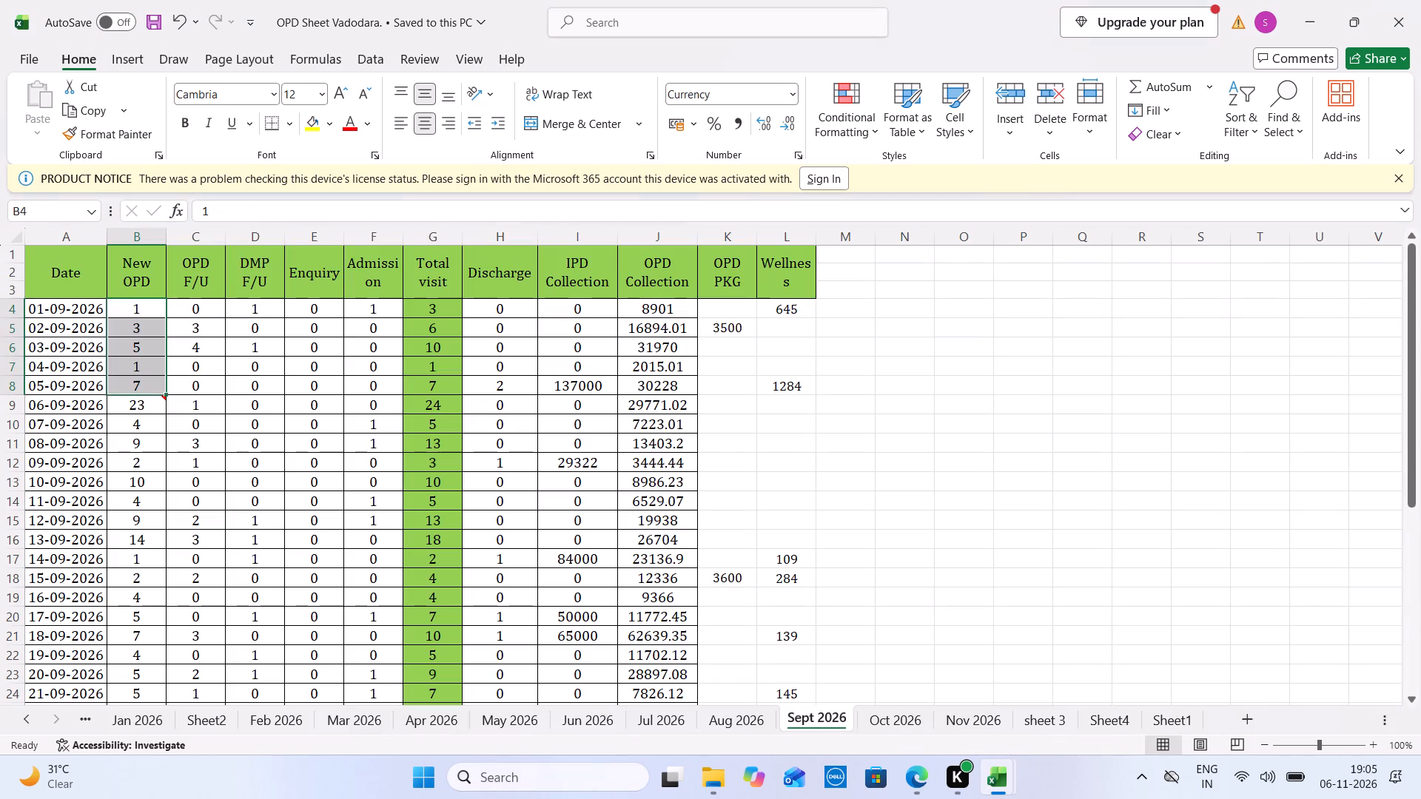
{"action": "left_click_drag", "start_coordinate": [126, 411], "coordinate": [142, 316]}
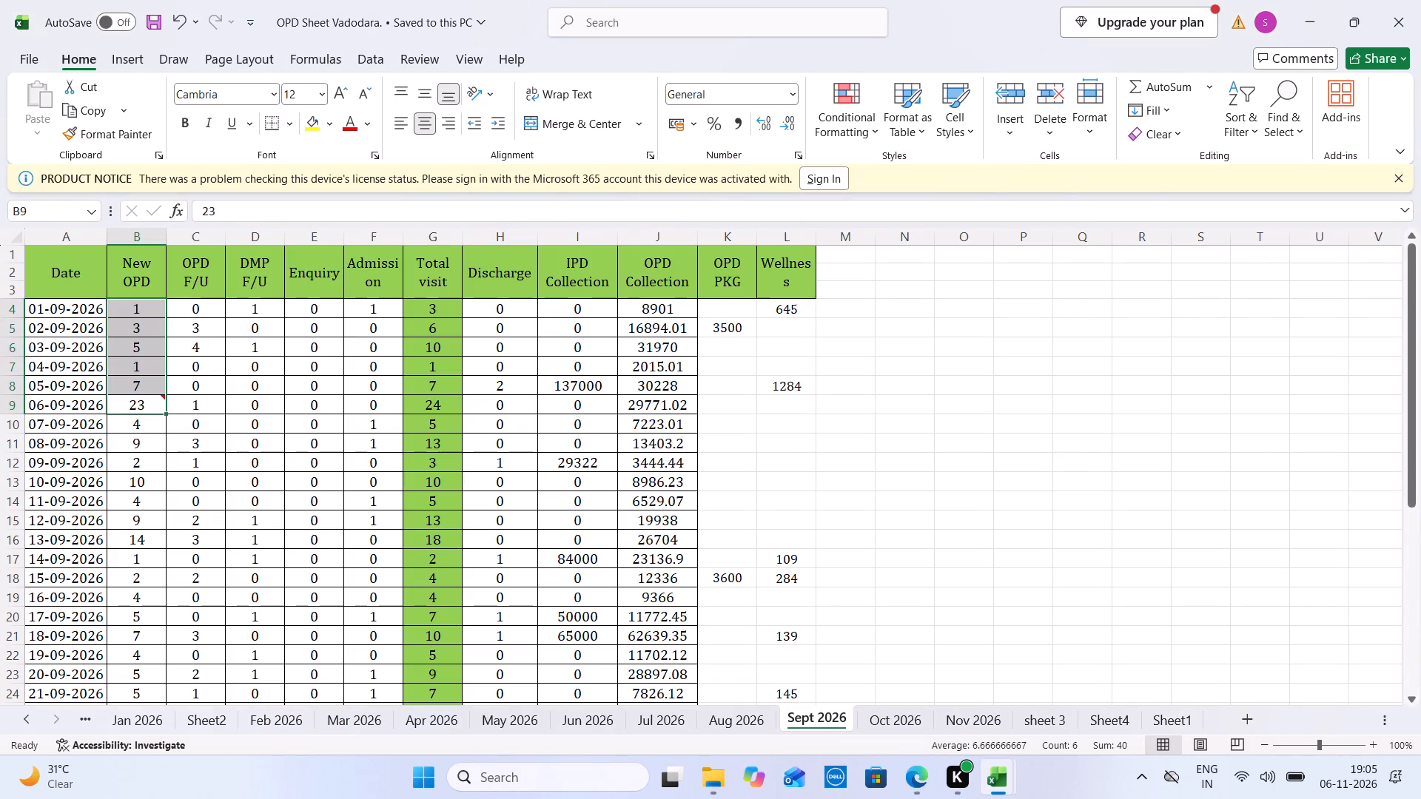
{"action": "key", "text": "ctrl+Tab"}
{"action": "left_click", "coordinate": [1005, 671]}
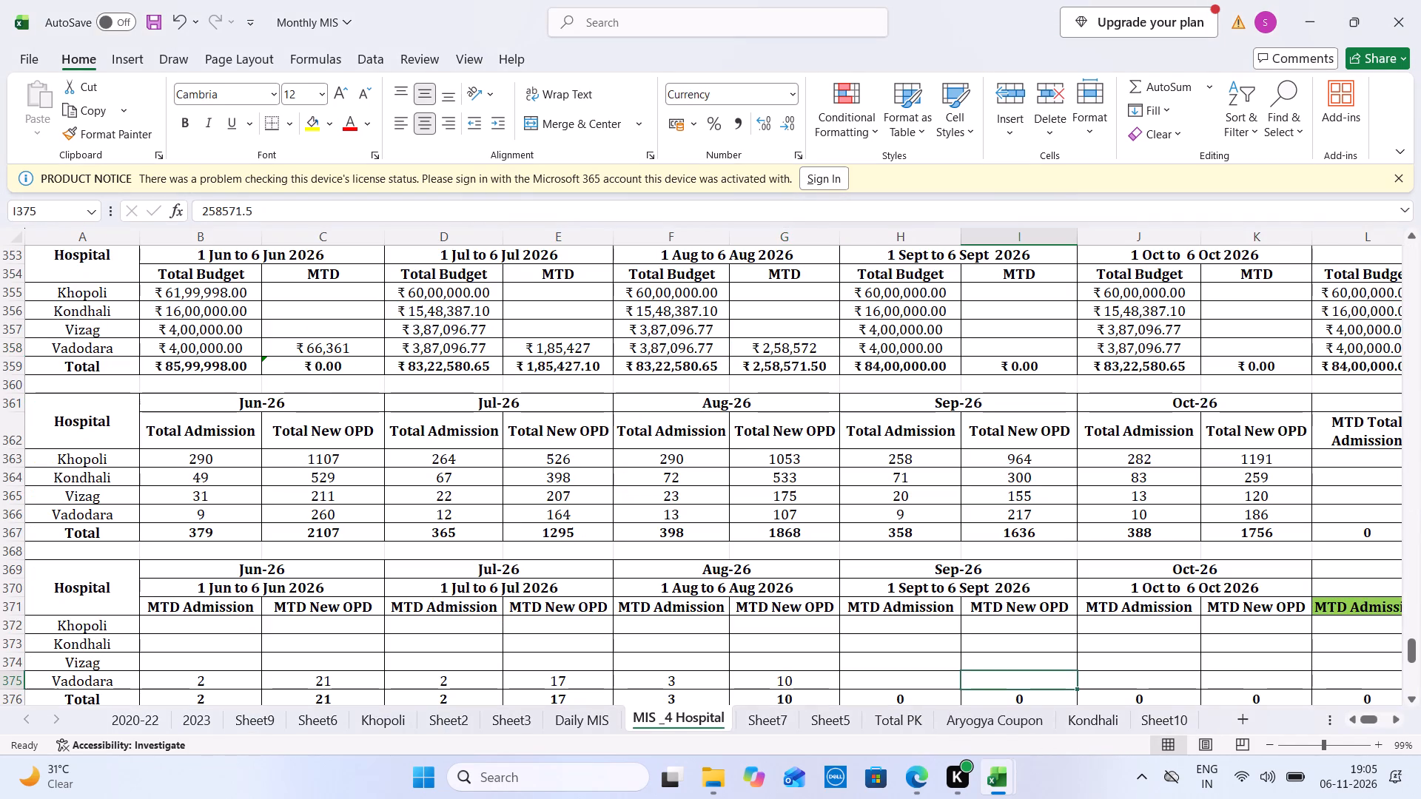
{"action": "type", "text": "40"}
{"action": "key", "text": "ctrl+Tab"}
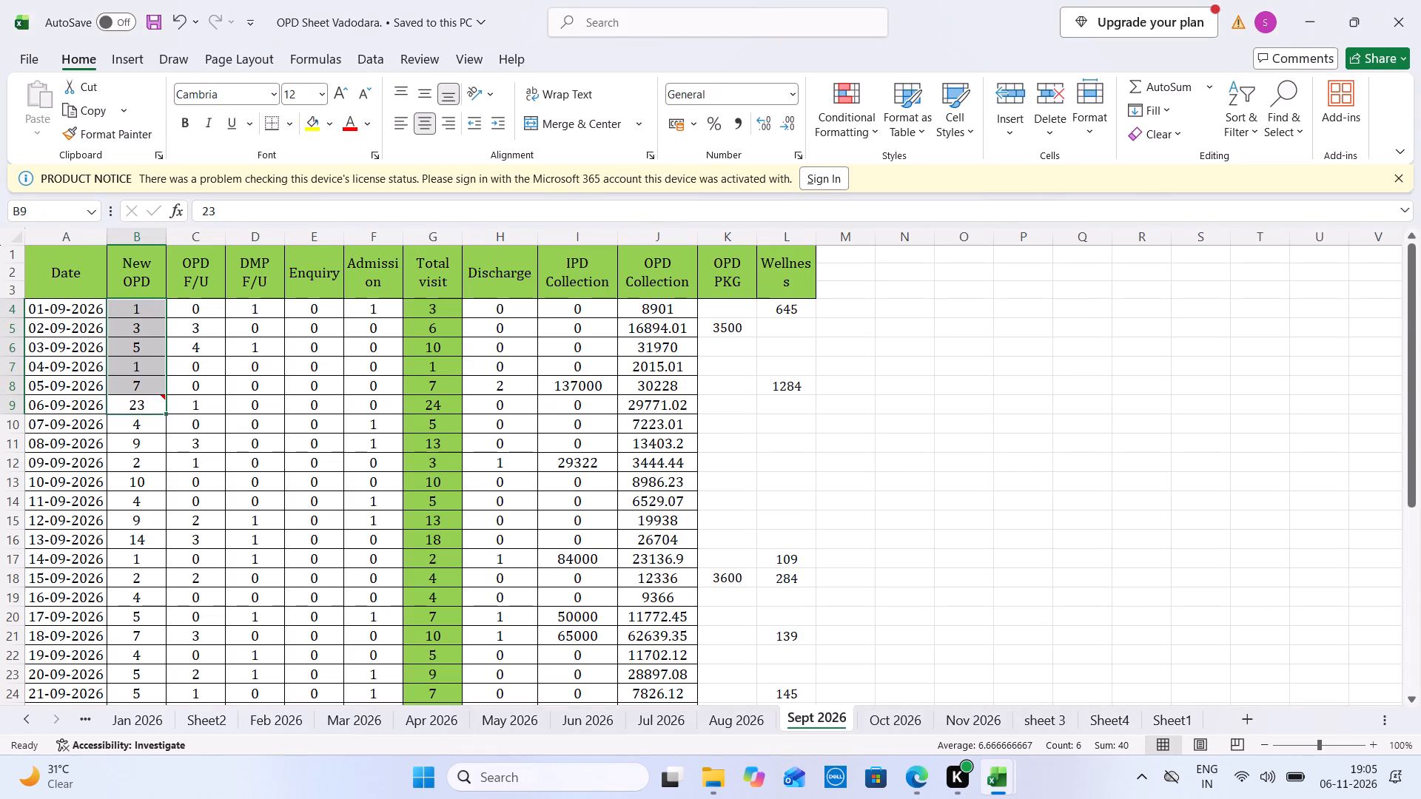
{"action": "left_click_drag", "start_coordinate": [385, 406], "coordinate": [388, 318]}
{"action": "key", "text": "ctrl+Tab"}
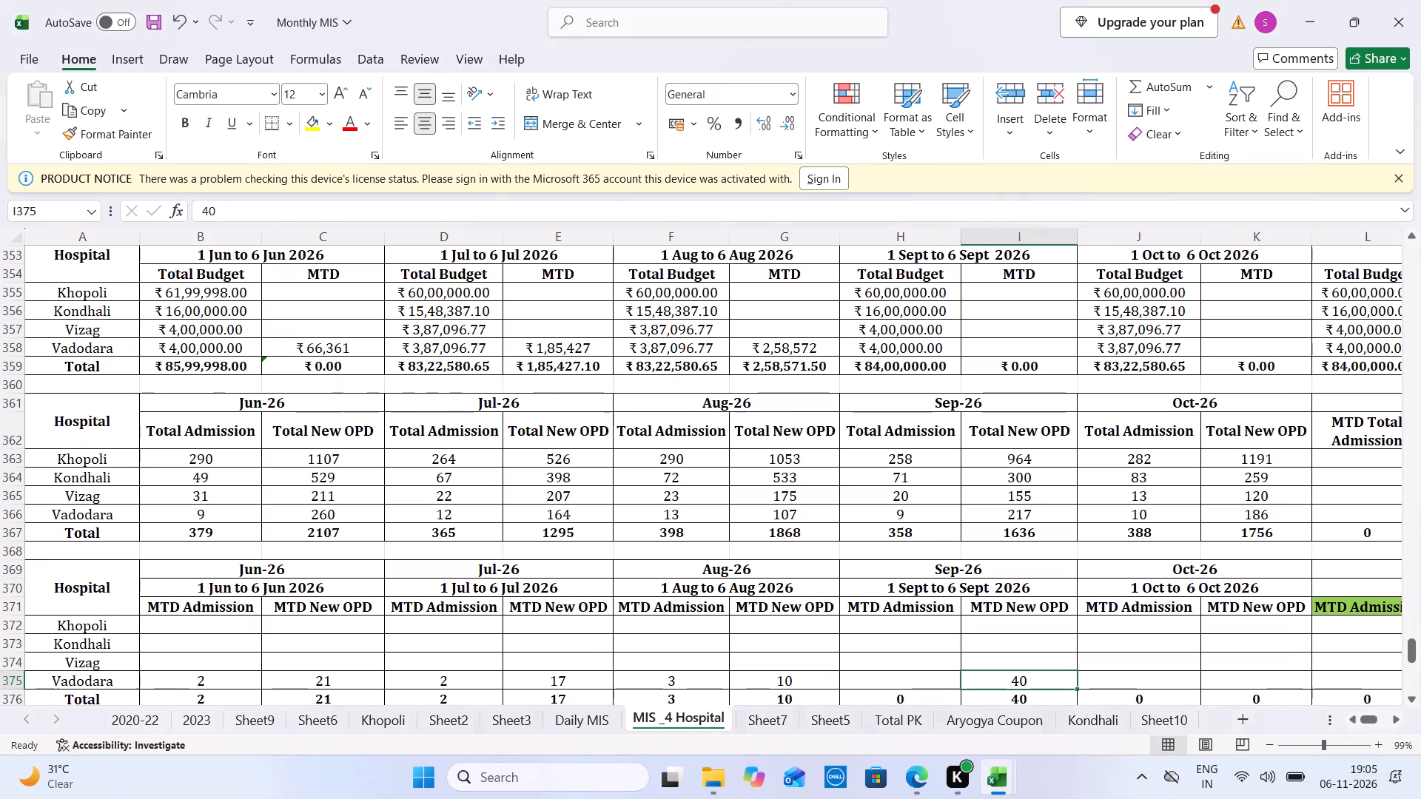
{"action": "left_click", "coordinate": [942, 681]}
{"action": "key", "text": "1"}
Sum Vadodara's IPD, OPD and OPD PKG collections for 1 to 6 September; enter 260279.04 as its Sep-26 MTD beside Total Budget.
{"action": "key", "text": "ctrl+Tab"}
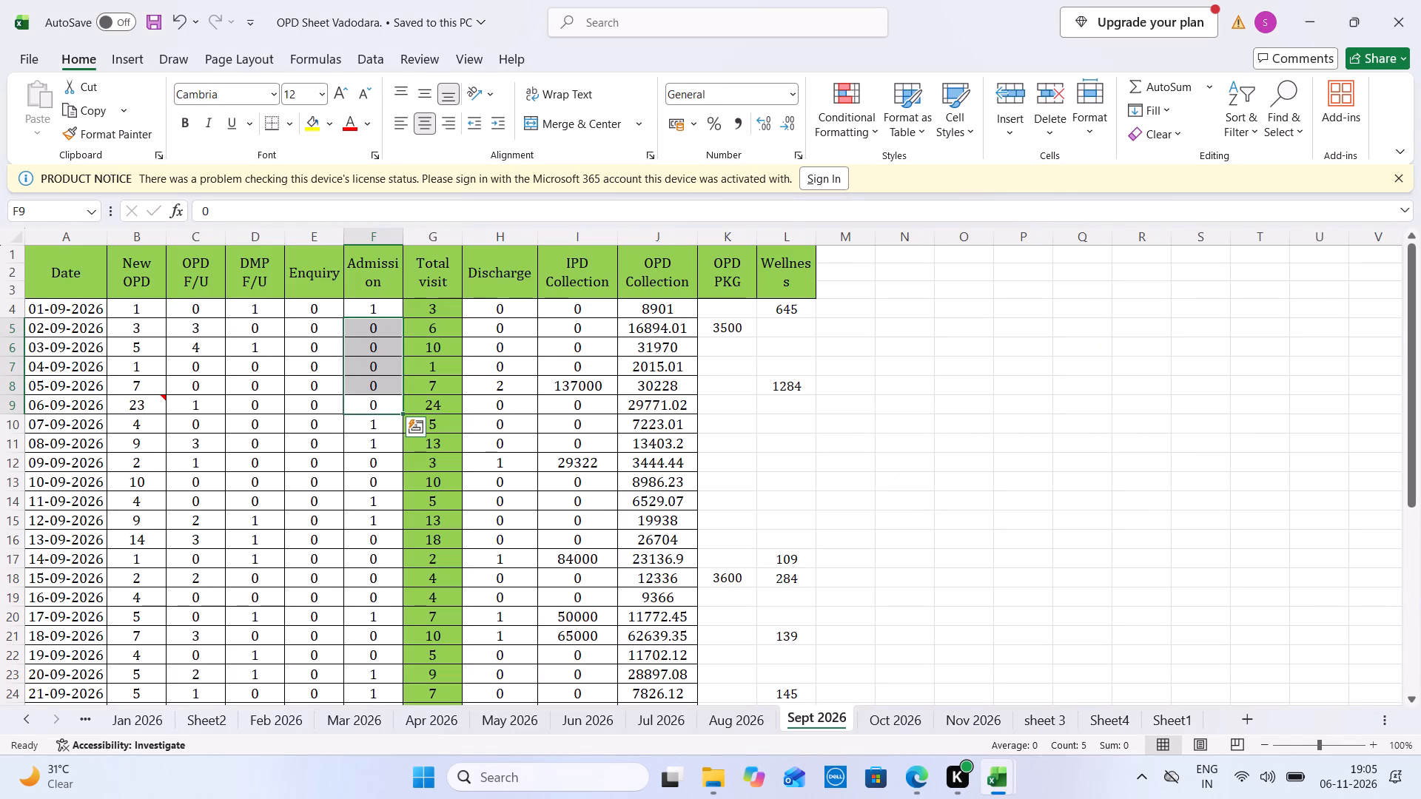
{"action": "left_click_drag", "start_coordinate": [584, 309], "coordinate": [733, 384]}
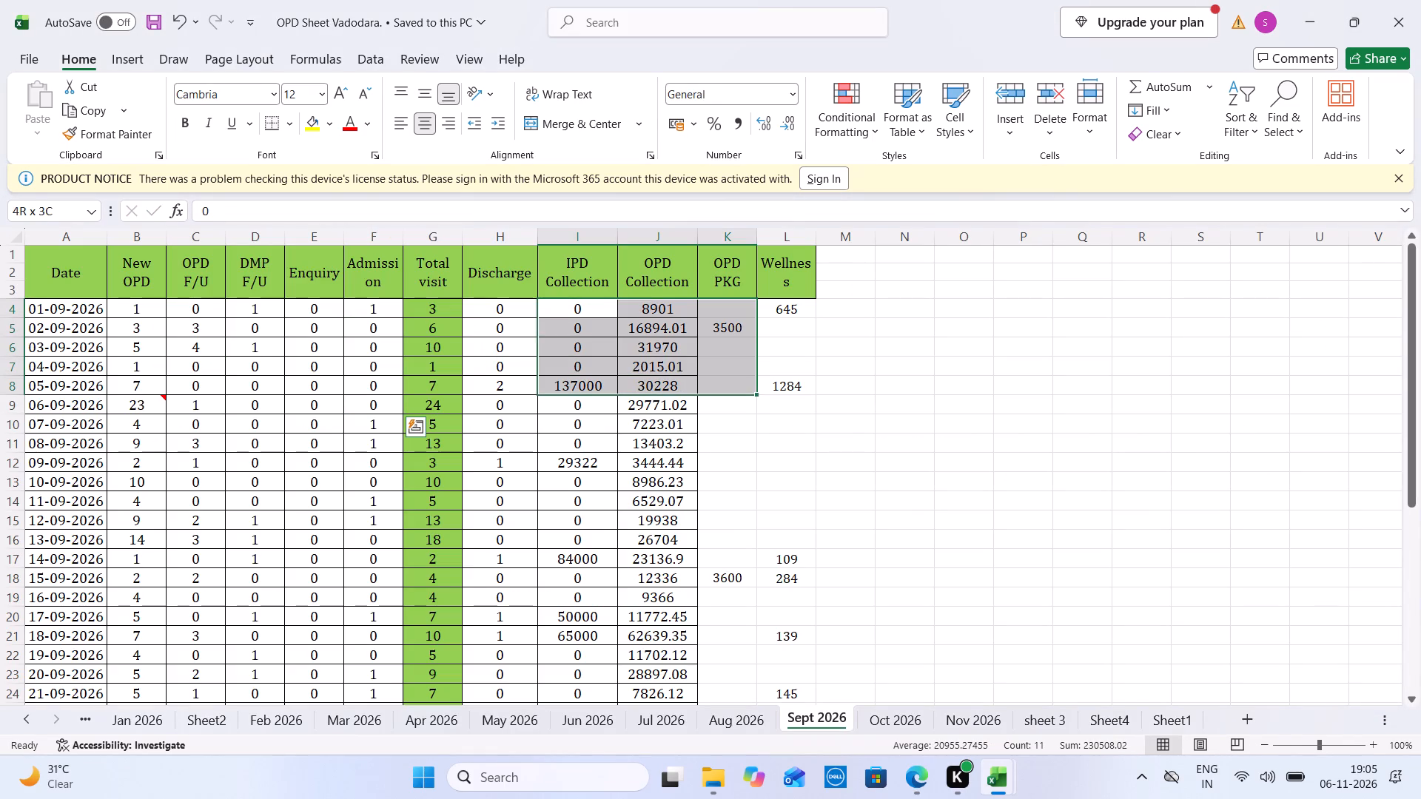
{"action": "left_click_drag", "start_coordinate": [733, 384], "coordinate": [732, 411]}
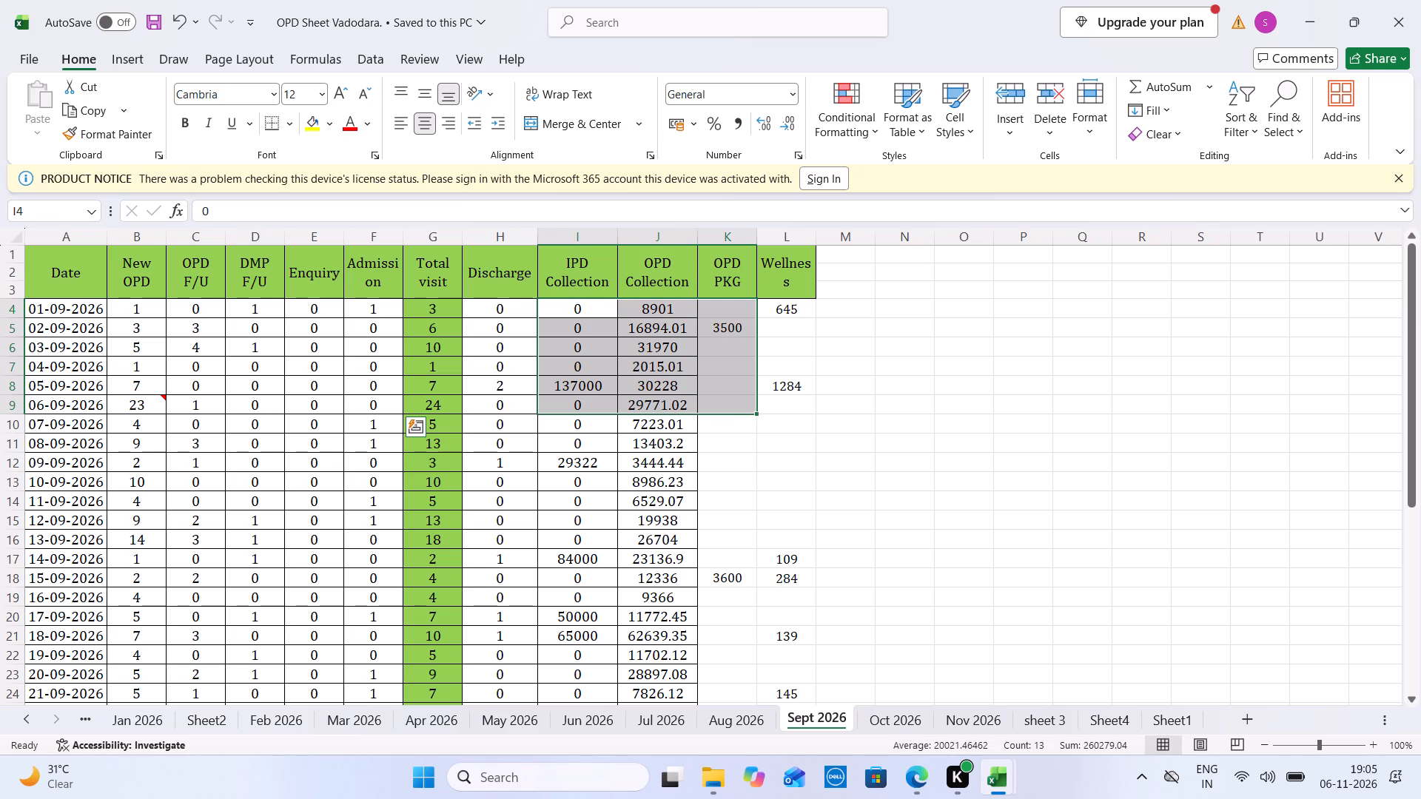
{"action": "key", "text": "ctrl+Tab"}
{"action": "left_click", "coordinate": [1031, 341]}
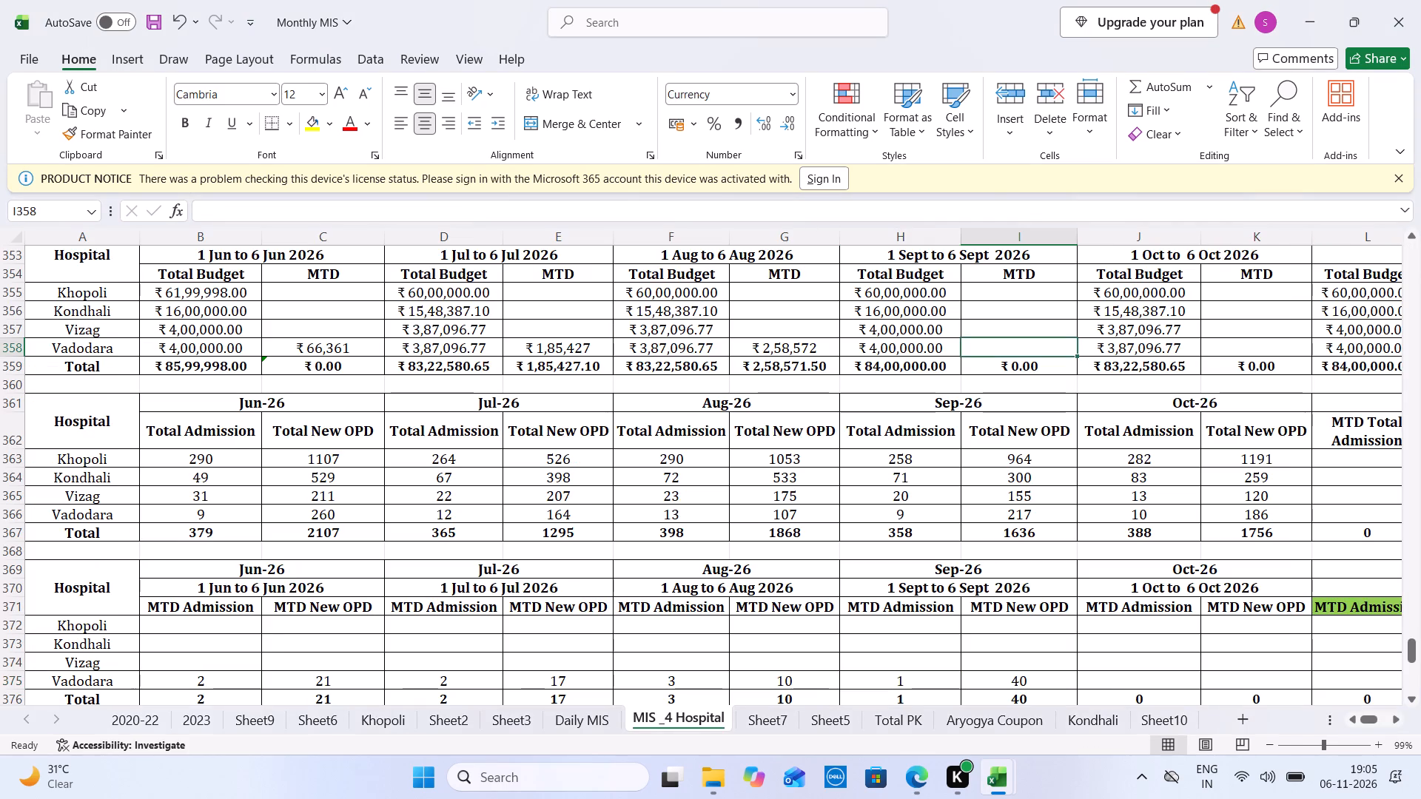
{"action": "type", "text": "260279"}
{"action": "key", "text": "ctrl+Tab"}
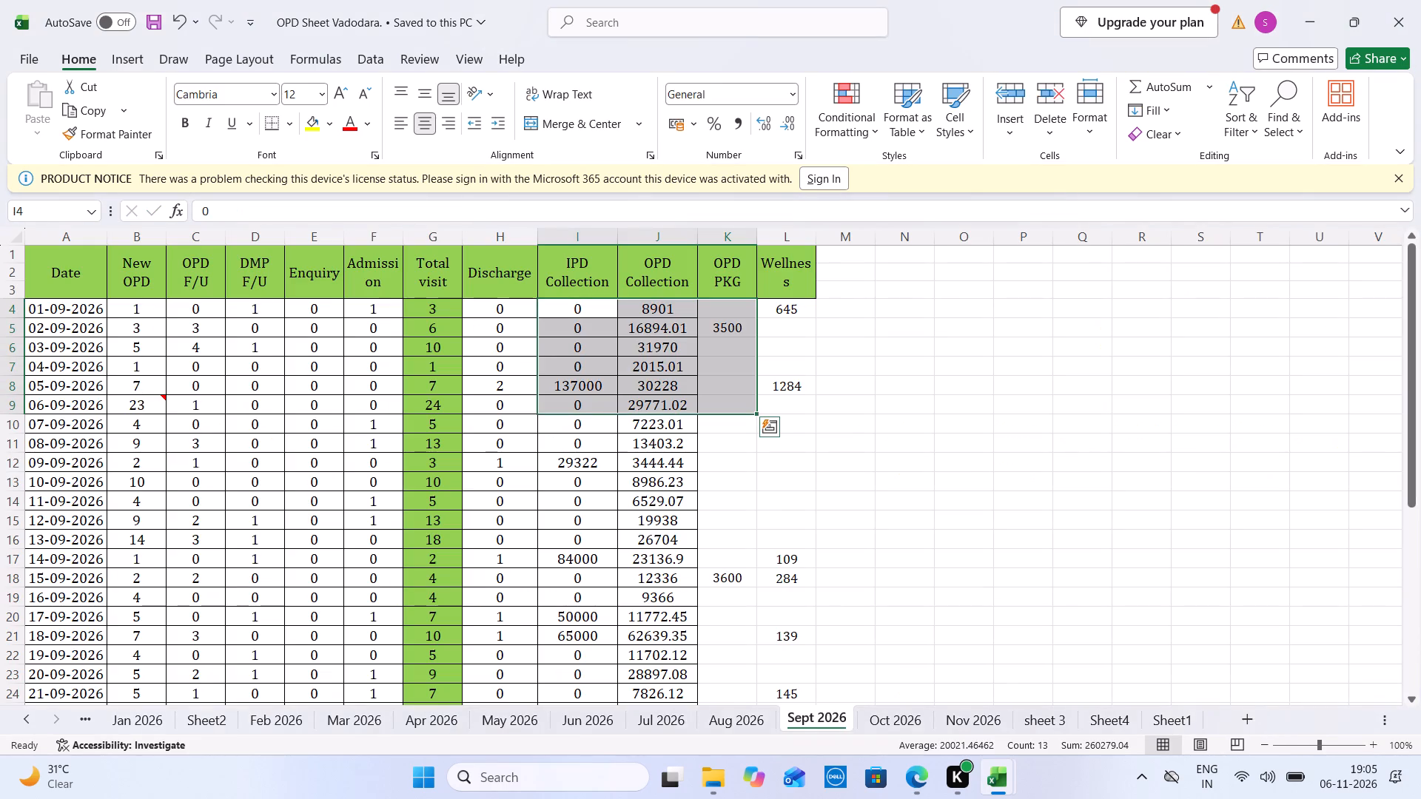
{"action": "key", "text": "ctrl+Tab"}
{"action": "double_click", "coordinate": [1070, 345]}
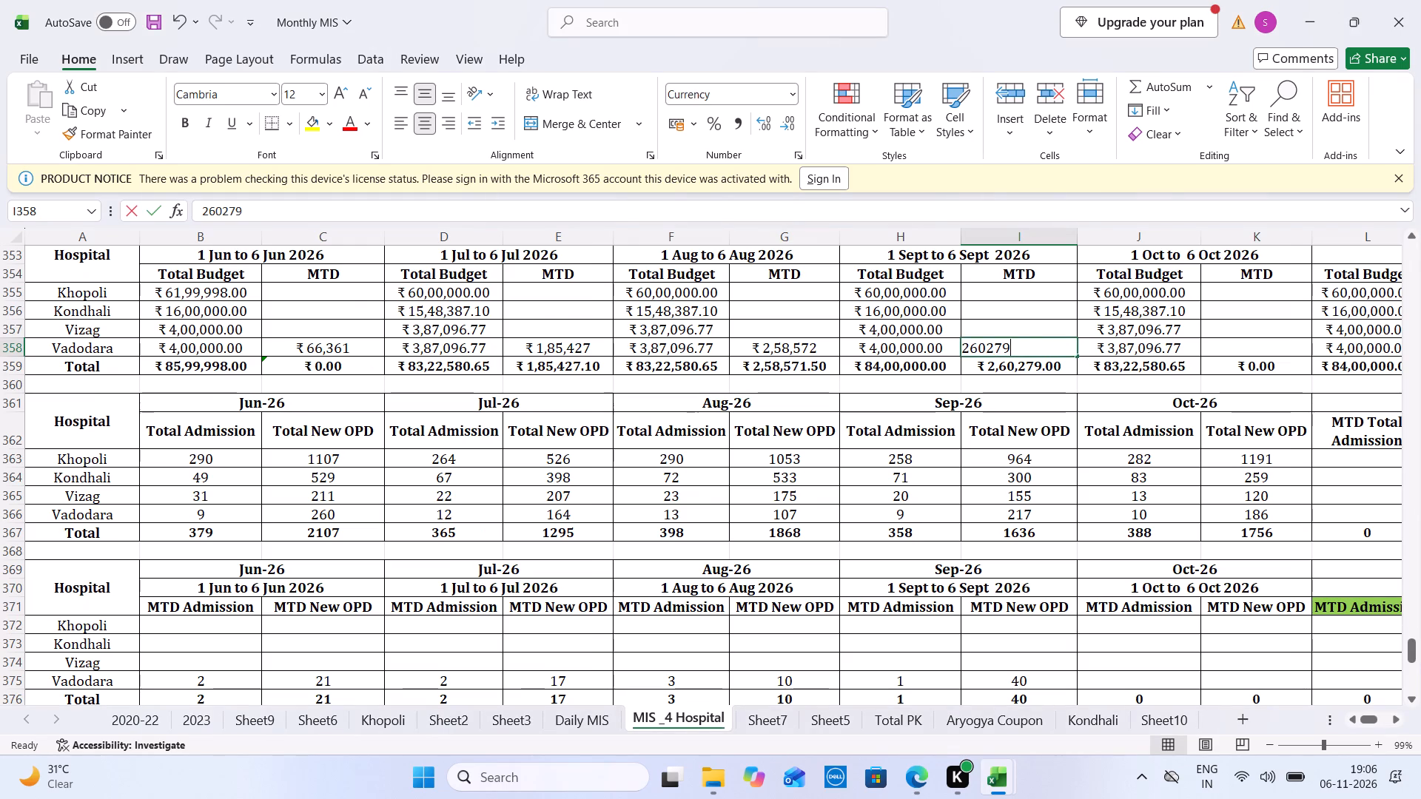
{"action": "type", "text": ".04"}
Total New OPD and Admission for 1 to 6 October in Vadodara's Oct 2026 sheet; enter 30 and 2 in its Oct-26 MTD cells.
{"action": "key", "text": "ctrl+Tab"}
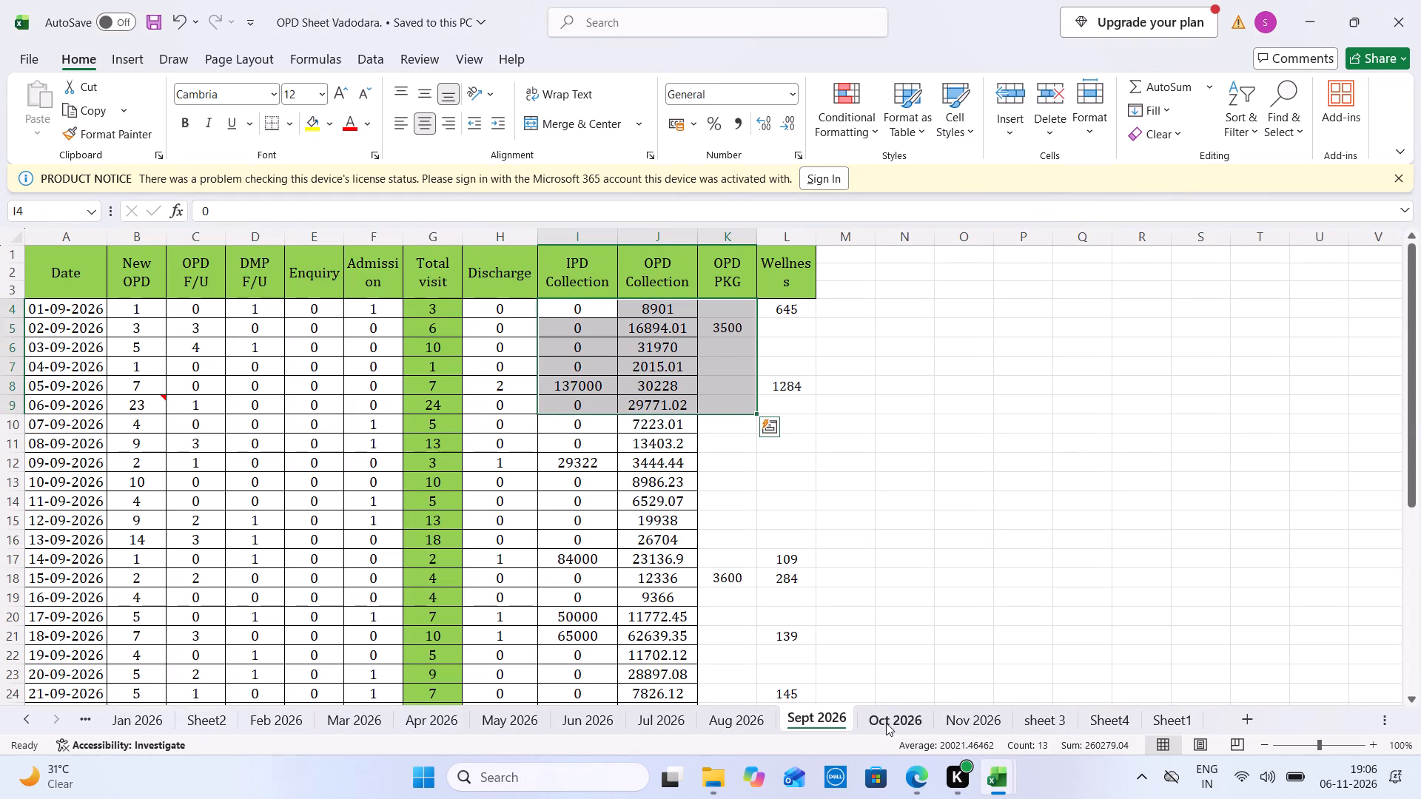
{"action": "left_click", "coordinate": [886, 723]}
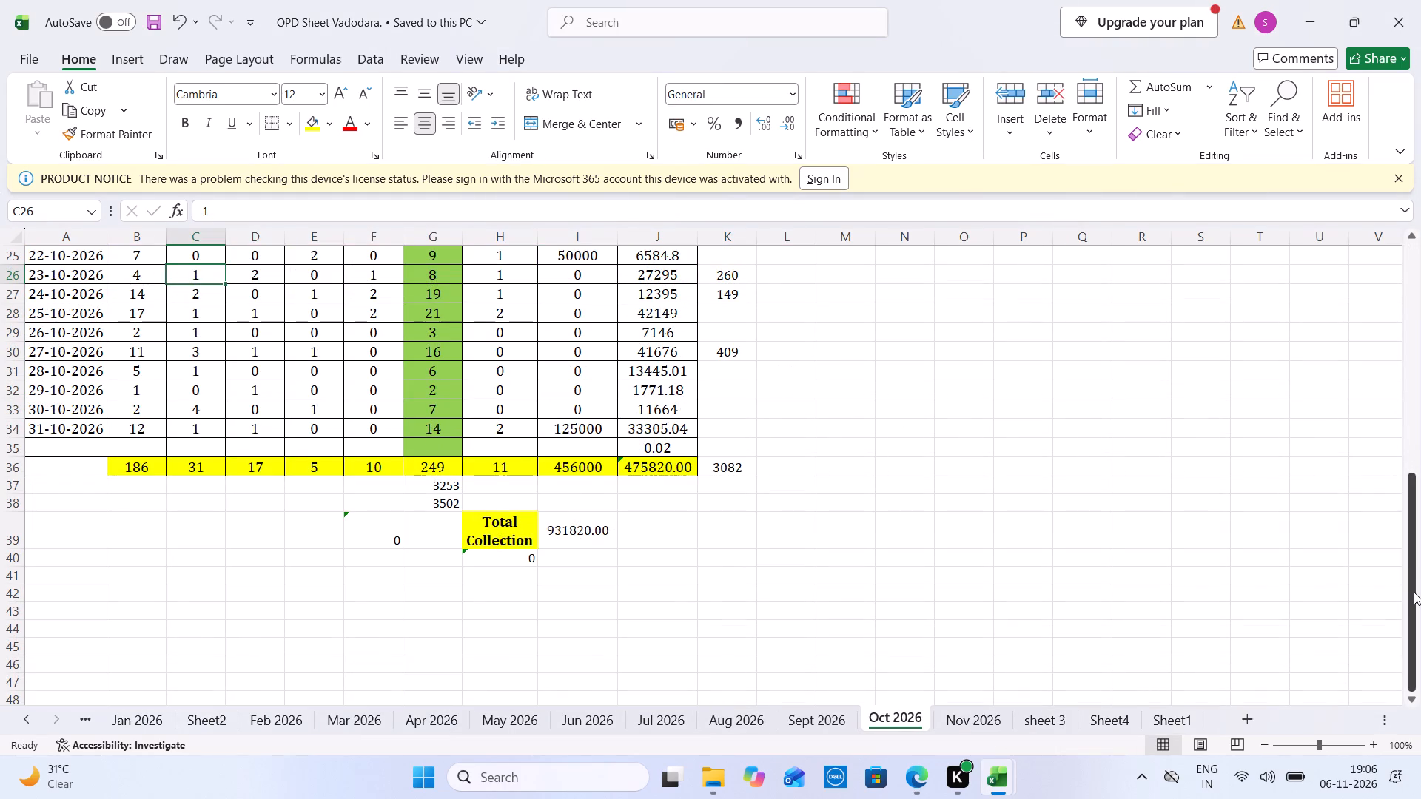
{"action": "left_click_drag", "start_coordinate": [1414, 592], "coordinate": [1420, 305]}
{"action": "left_click_drag", "start_coordinate": [147, 310], "coordinate": [139, 396]}
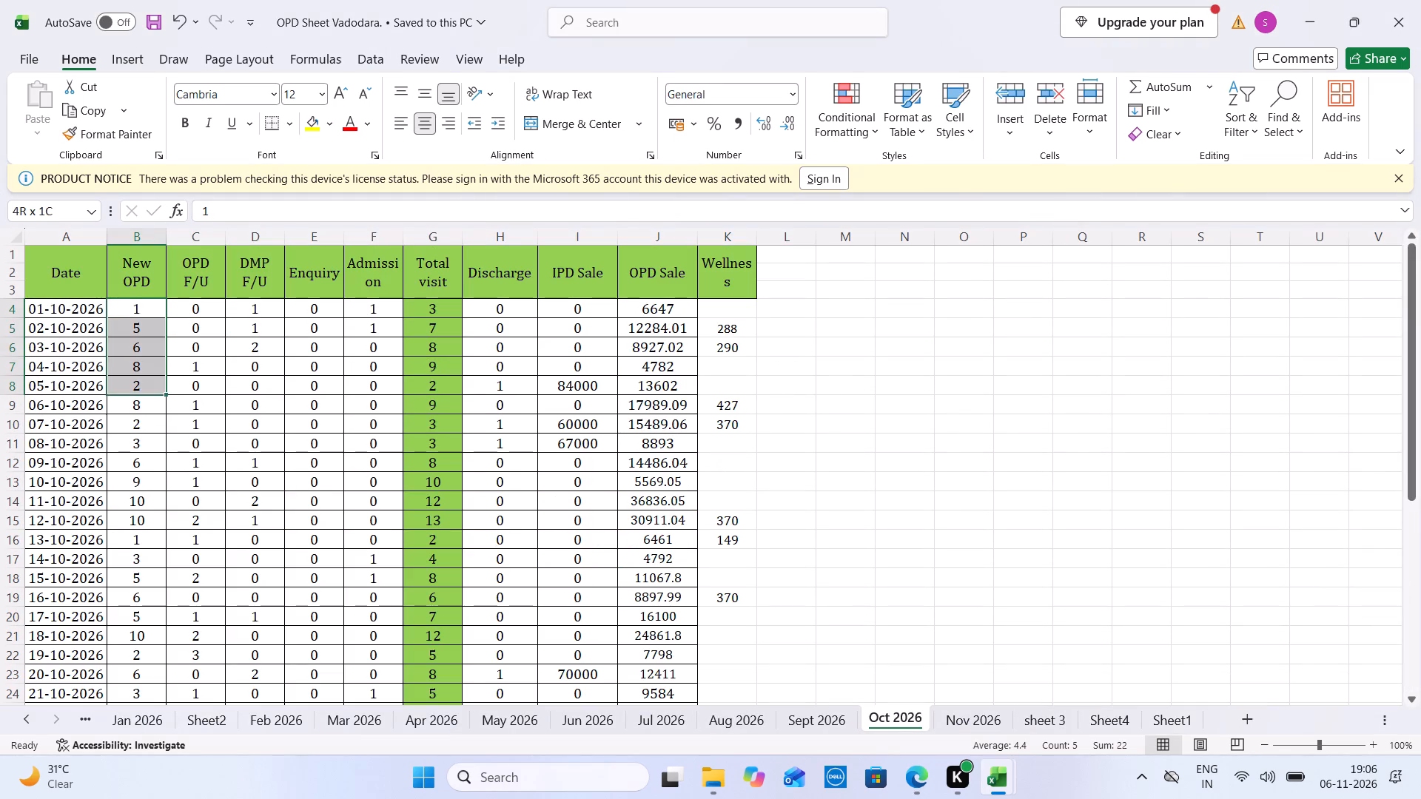
{"action": "left_click_drag", "start_coordinate": [139, 396], "coordinate": [138, 402]}
{"action": "key", "text": "ctrl+Tab"}
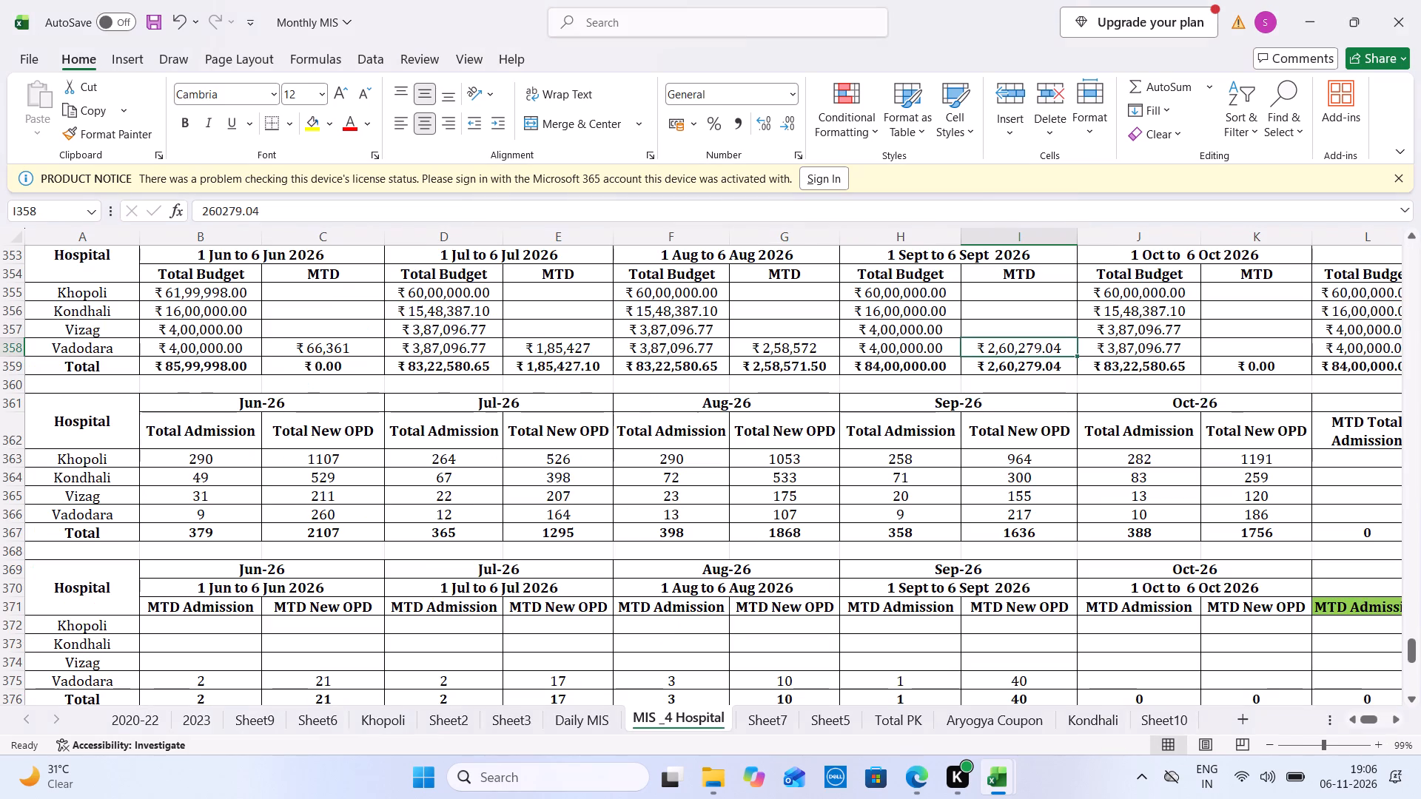
{"action": "left_click", "coordinate": [1245, 686]}
{"action": "type", "text": "30"}
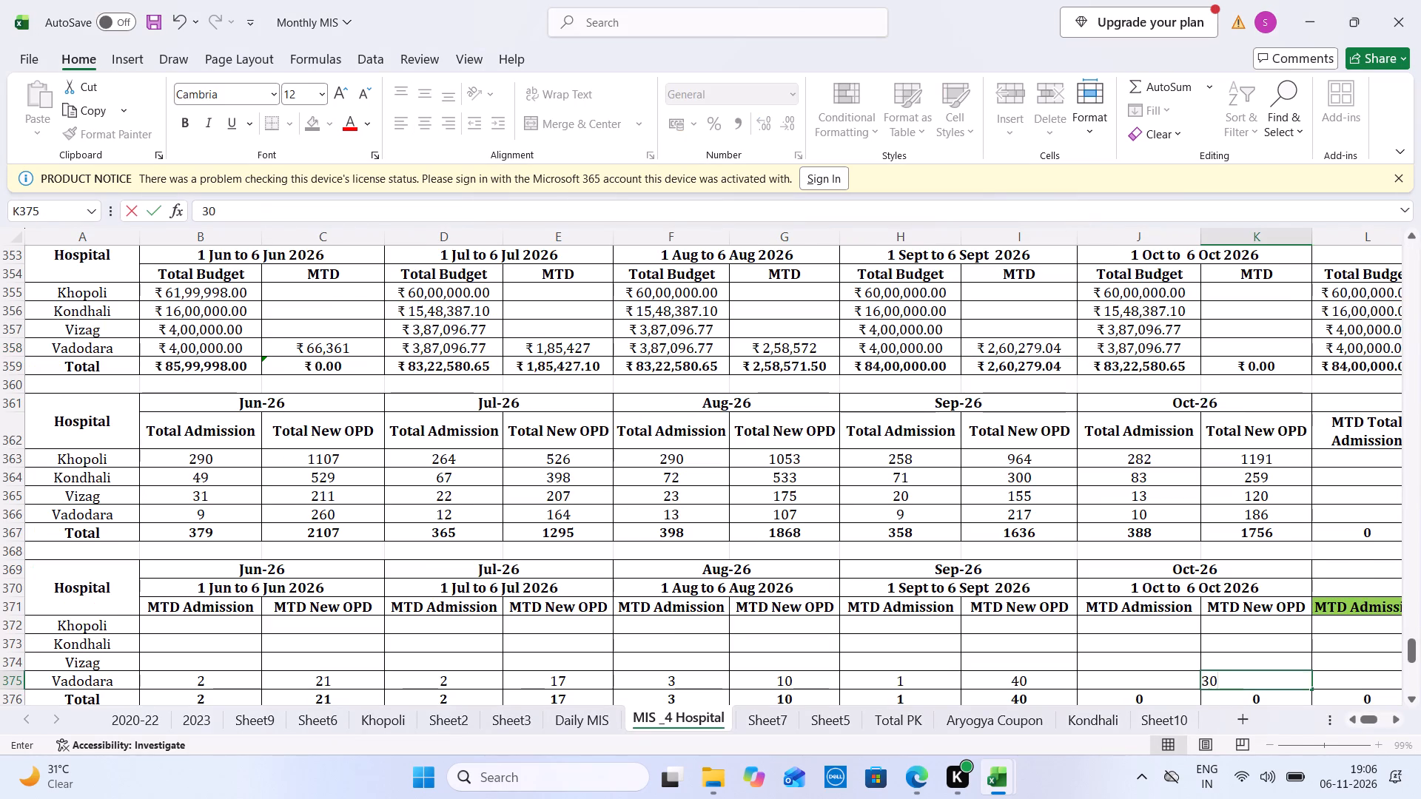
{"action": "key", "text": "Left"}
{"action": "key", "text": "ctrl+Tab"}
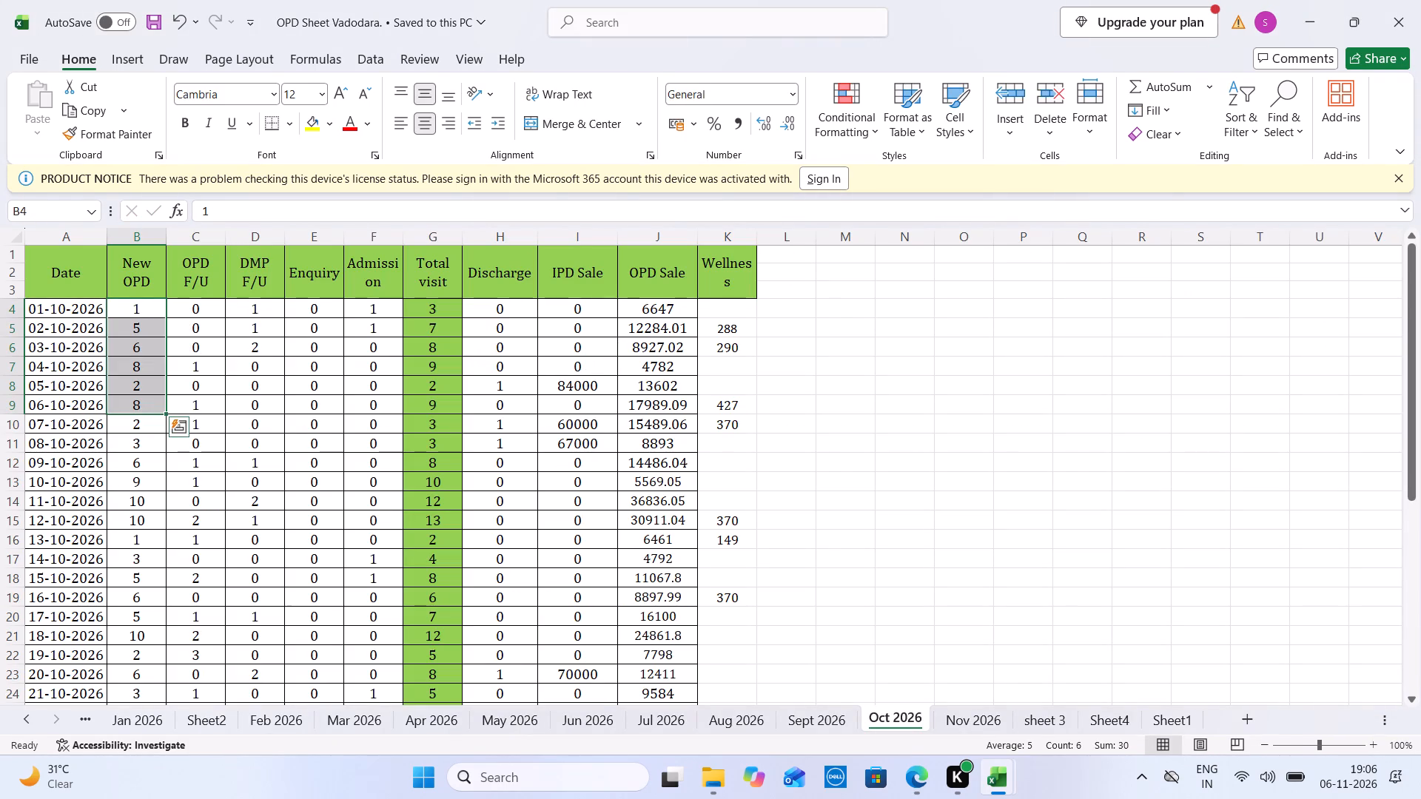
{"action": "key", "text": "ctrl+Tab"}
{"action": "key", "text": "2"}
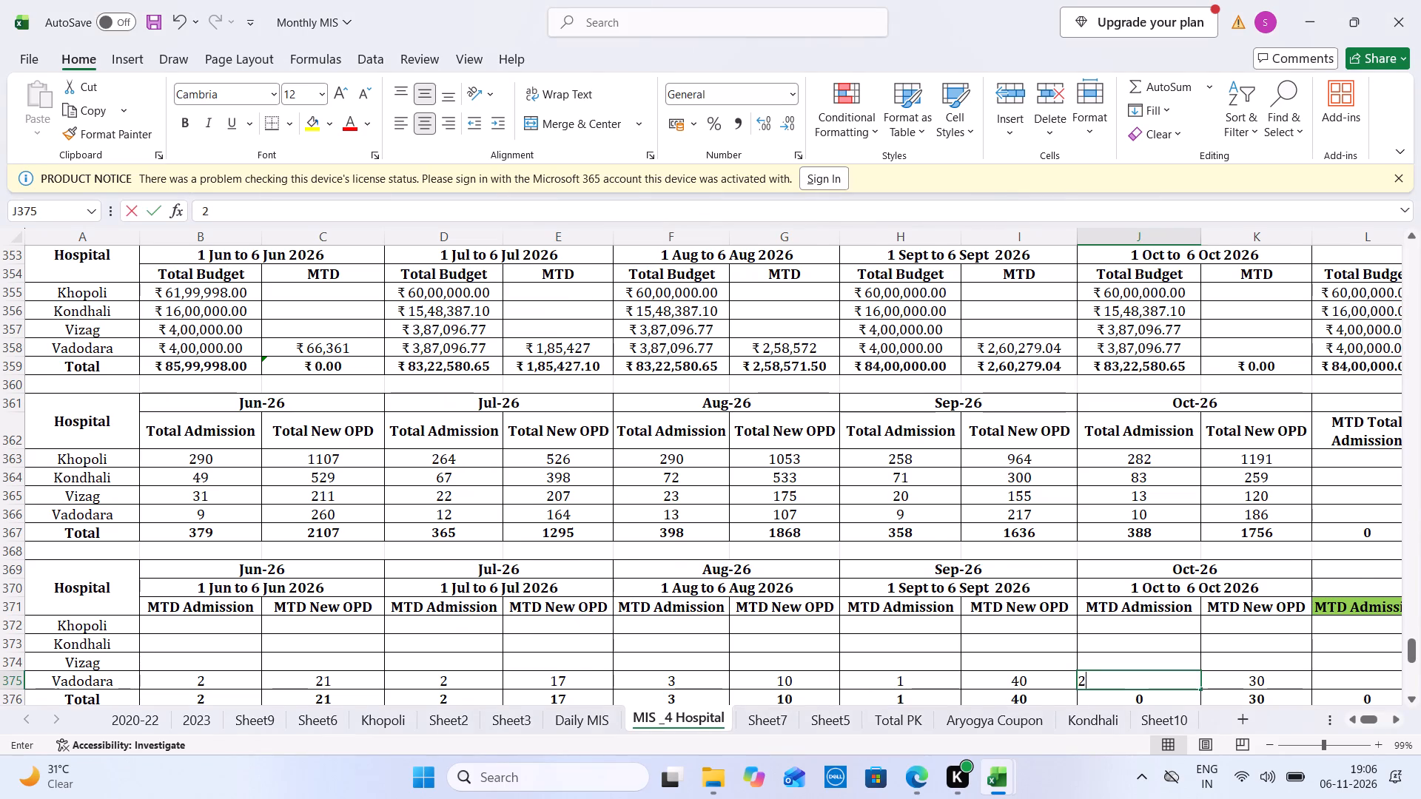
Sum Vadodara's IPD Sale and OPD Sale for 1 to 6 October for its Oct-26 MTD cell beside Total Budget.
{"action": "key", "text": "ctrl+Tab"}
{"action": "key", "text": "ctrl+Tab"}
{"action": "key", "text": "ctrl+Tab"}
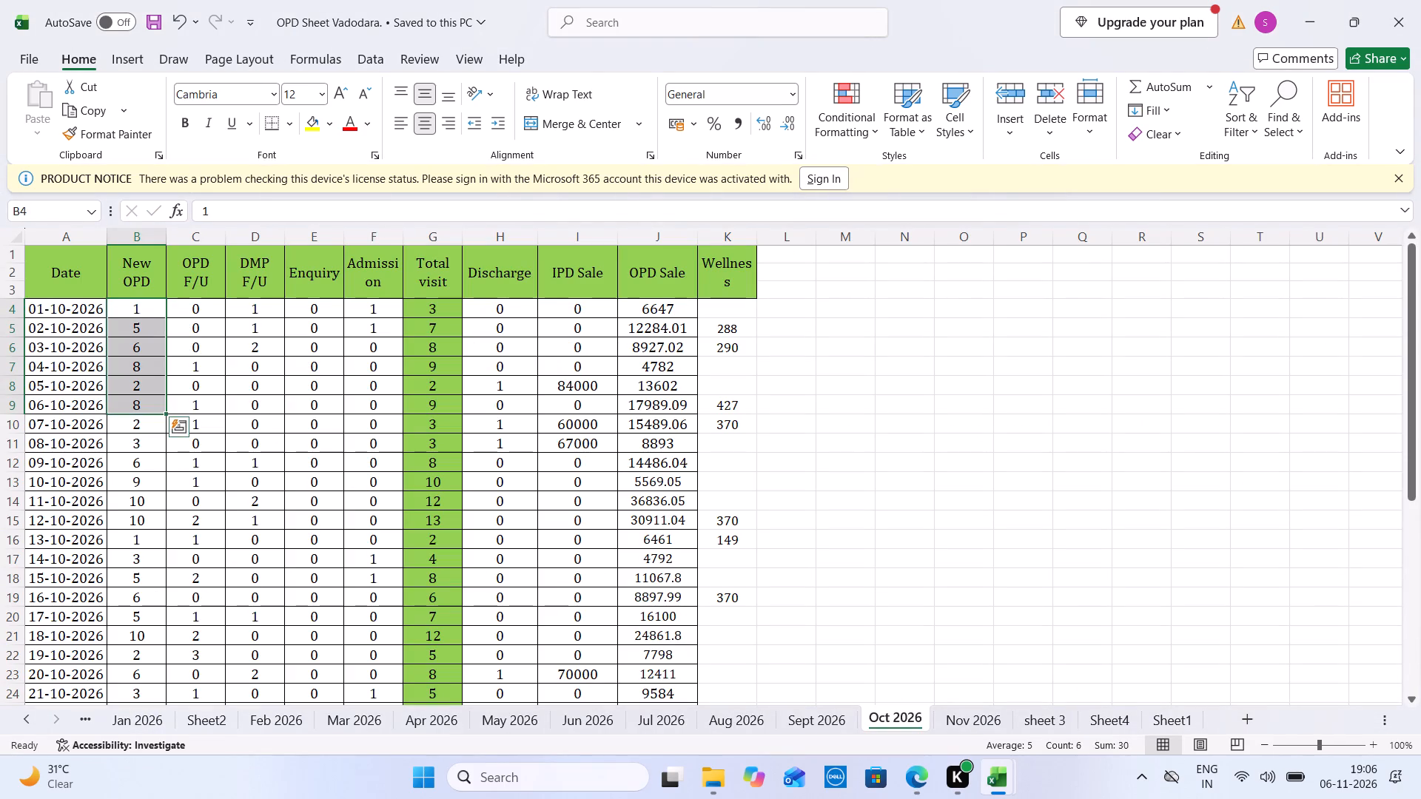
{"action": "left_click_drag", "start_coordinate": [579, 314], "coordinate": [682, 380]}
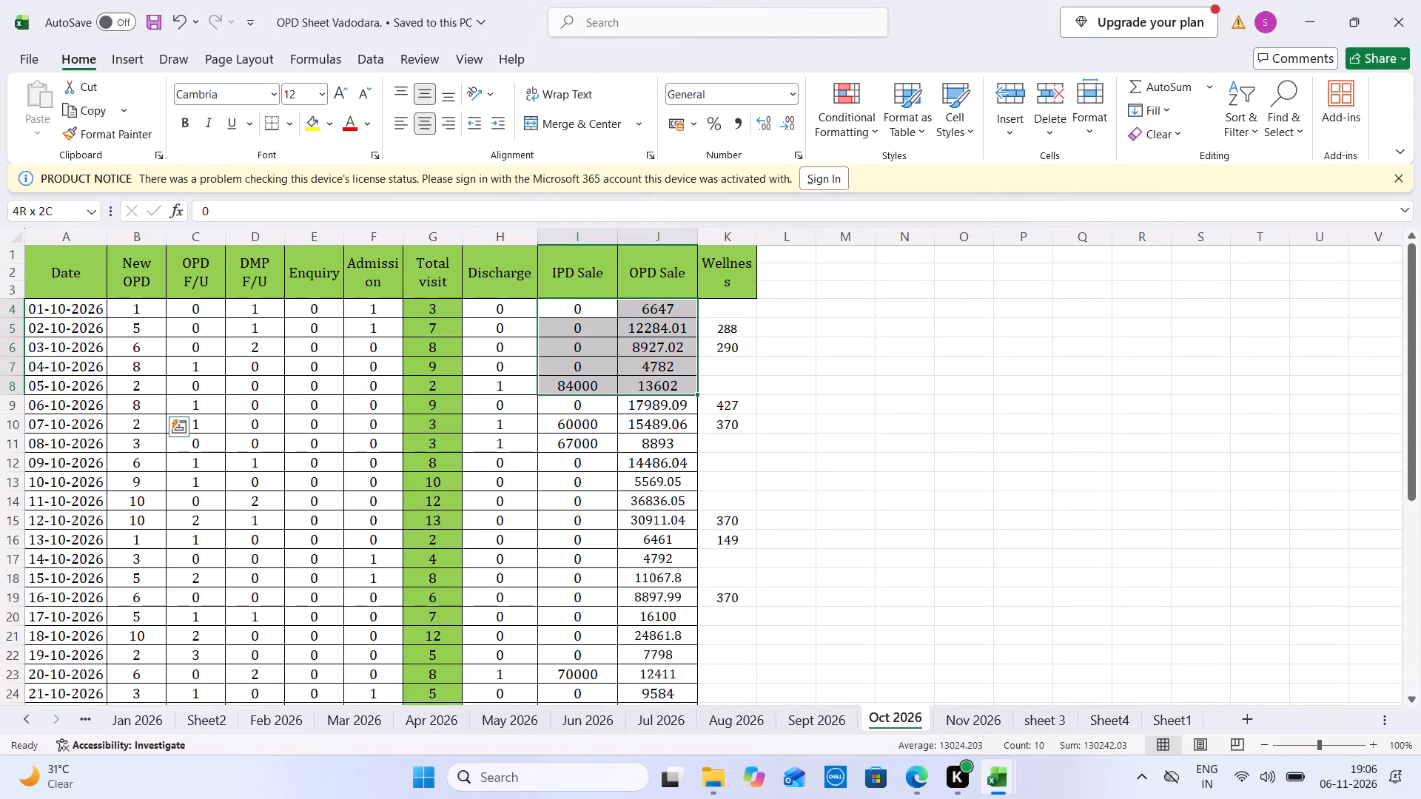
{"action": "left_click_drag", "start_coordinate": [682, 380], "coordinate": [682, 404]}
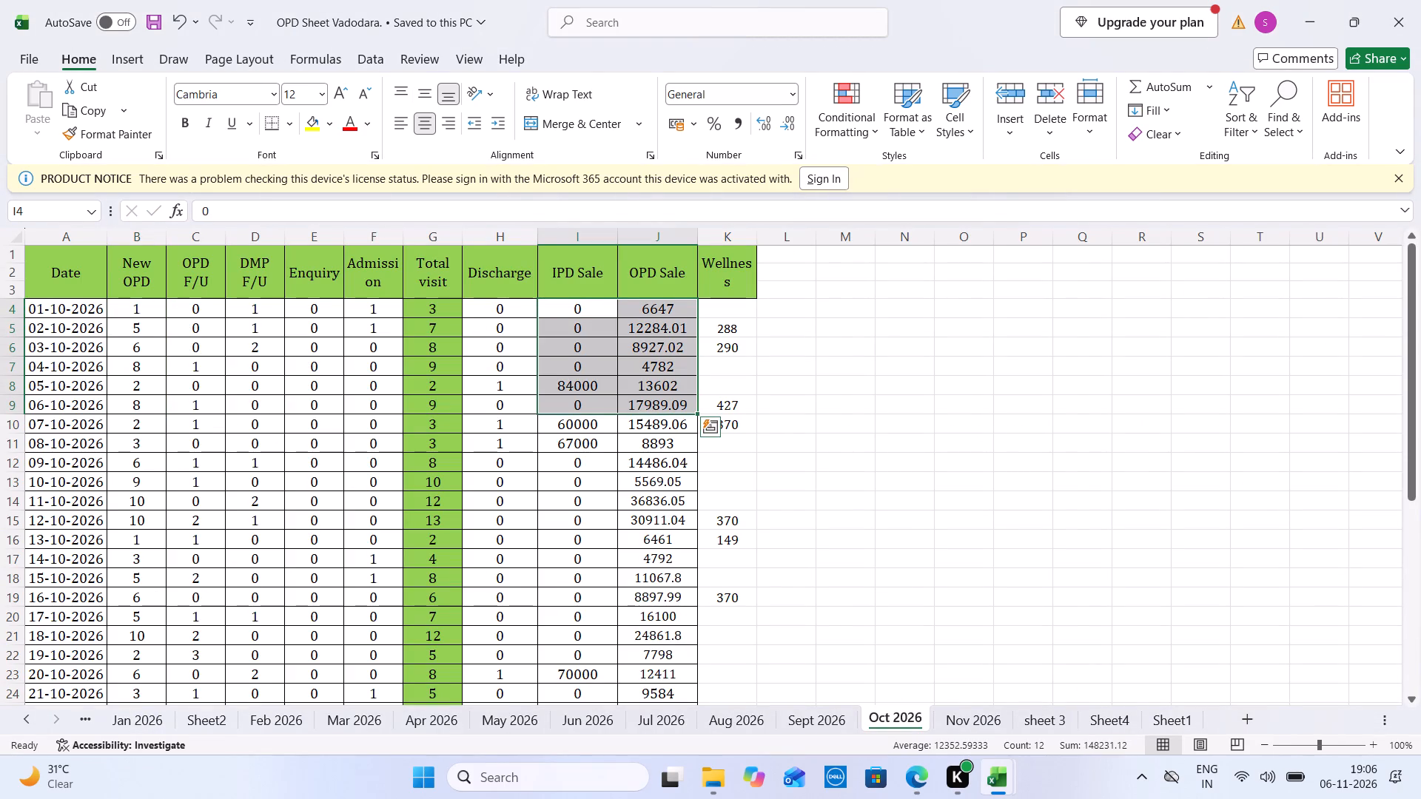
{"action": "key", "text": "ctrl+Tab"}
{"action": "left_click", "coordinate": [1253, 344]}
{"action": "key", "text": "ctrl+Tab"}
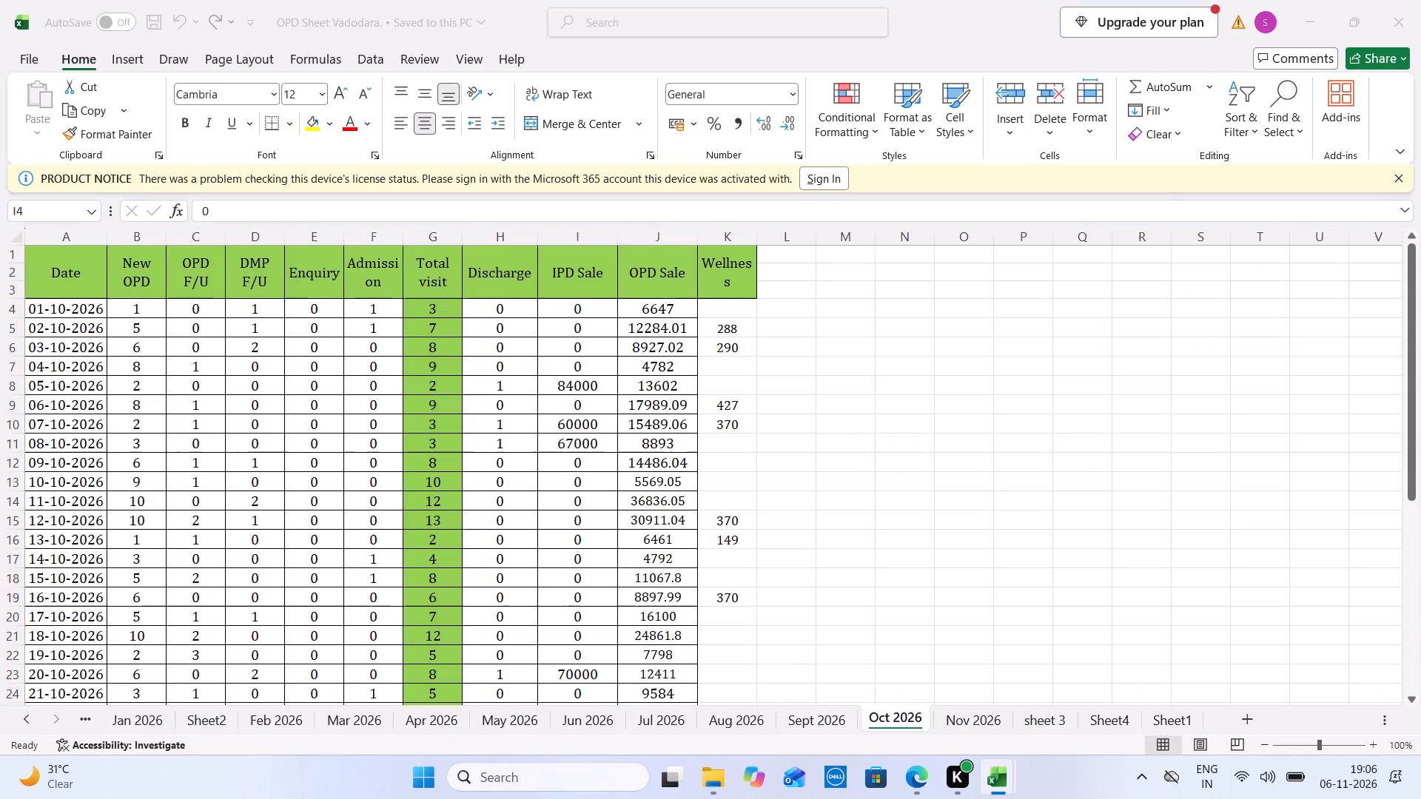
Enter 148231.12 as Vadodara's Oct-26 MTD beside Total Budget in the MIS _4 Hospital sheet and save the workbook.
{"action": "key", "text": "ctrl+Tab"}
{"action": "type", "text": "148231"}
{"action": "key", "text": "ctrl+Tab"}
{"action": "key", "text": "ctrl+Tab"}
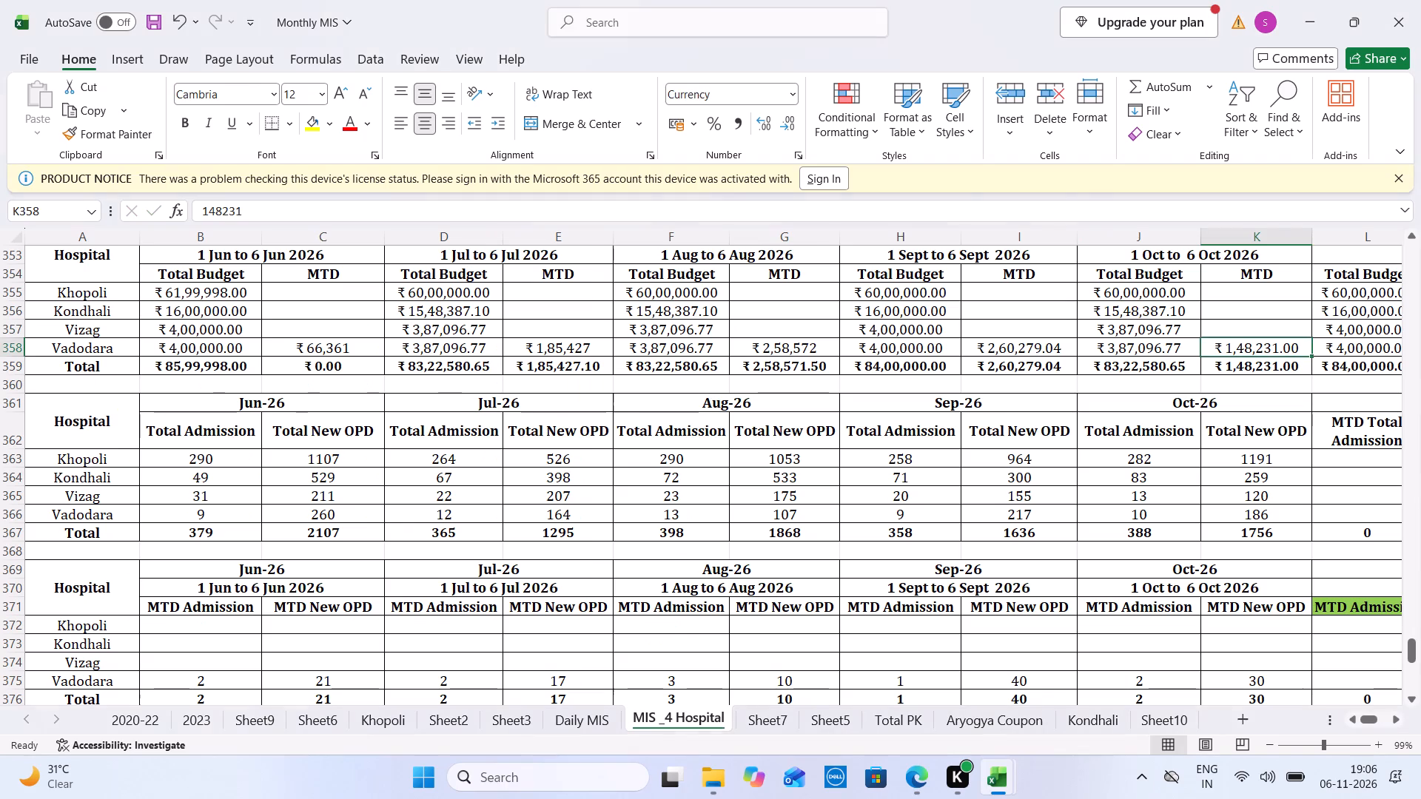
{"action": "double_click", "coordinate": [1294, 344]}
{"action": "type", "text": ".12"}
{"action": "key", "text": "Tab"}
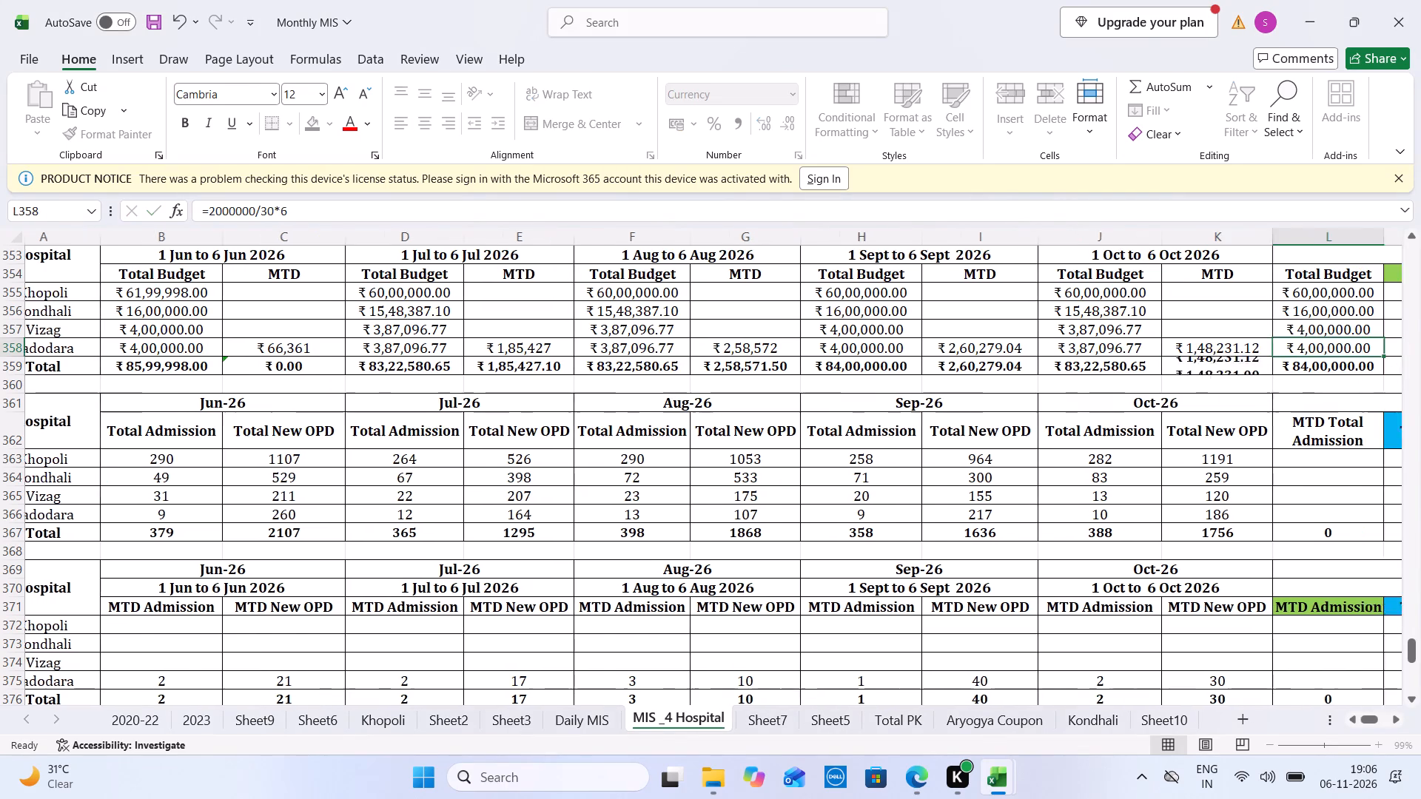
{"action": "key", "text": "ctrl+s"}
Copy Vadodara's Oct-26 MTD collection into its 1 Oct to 6 Oct 2026 cell in the Total Sale table.
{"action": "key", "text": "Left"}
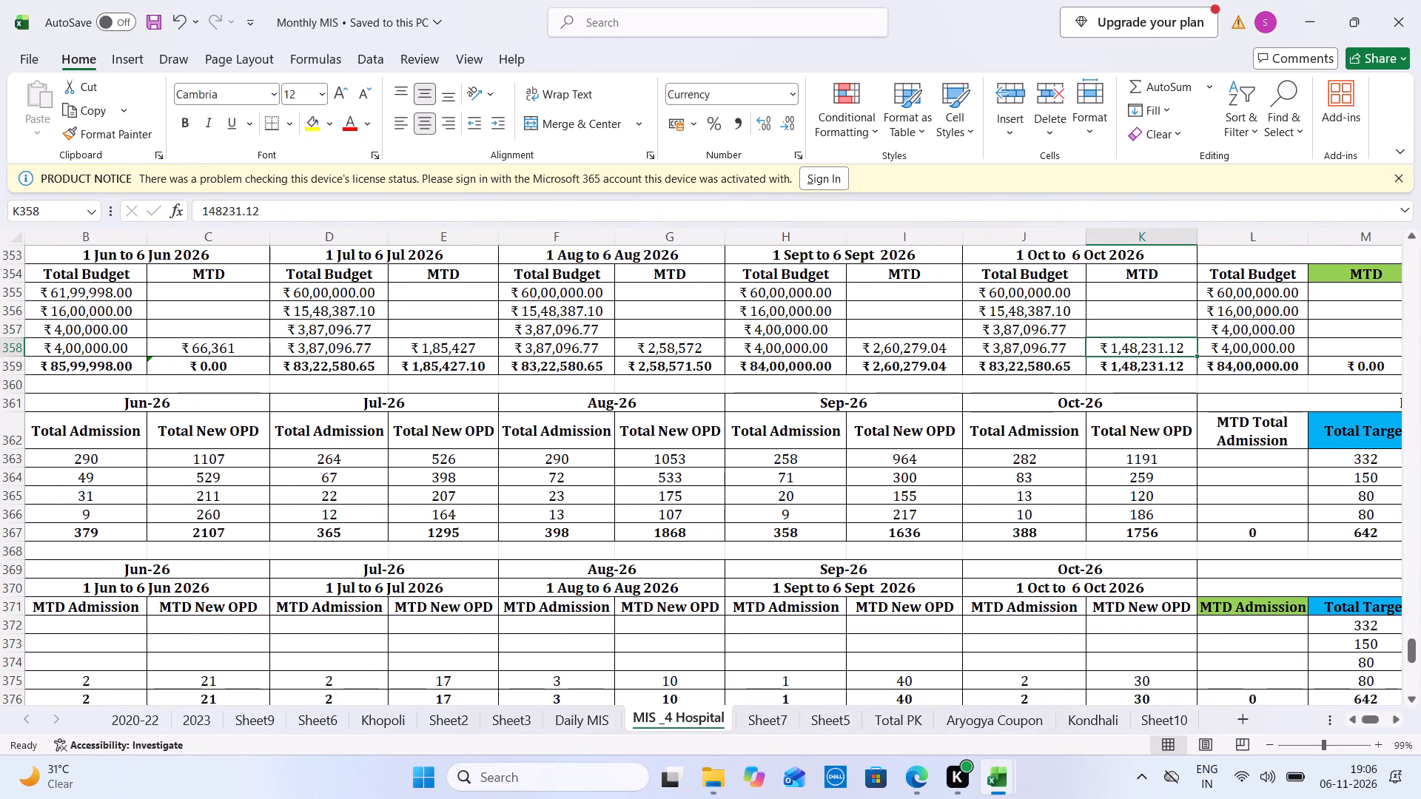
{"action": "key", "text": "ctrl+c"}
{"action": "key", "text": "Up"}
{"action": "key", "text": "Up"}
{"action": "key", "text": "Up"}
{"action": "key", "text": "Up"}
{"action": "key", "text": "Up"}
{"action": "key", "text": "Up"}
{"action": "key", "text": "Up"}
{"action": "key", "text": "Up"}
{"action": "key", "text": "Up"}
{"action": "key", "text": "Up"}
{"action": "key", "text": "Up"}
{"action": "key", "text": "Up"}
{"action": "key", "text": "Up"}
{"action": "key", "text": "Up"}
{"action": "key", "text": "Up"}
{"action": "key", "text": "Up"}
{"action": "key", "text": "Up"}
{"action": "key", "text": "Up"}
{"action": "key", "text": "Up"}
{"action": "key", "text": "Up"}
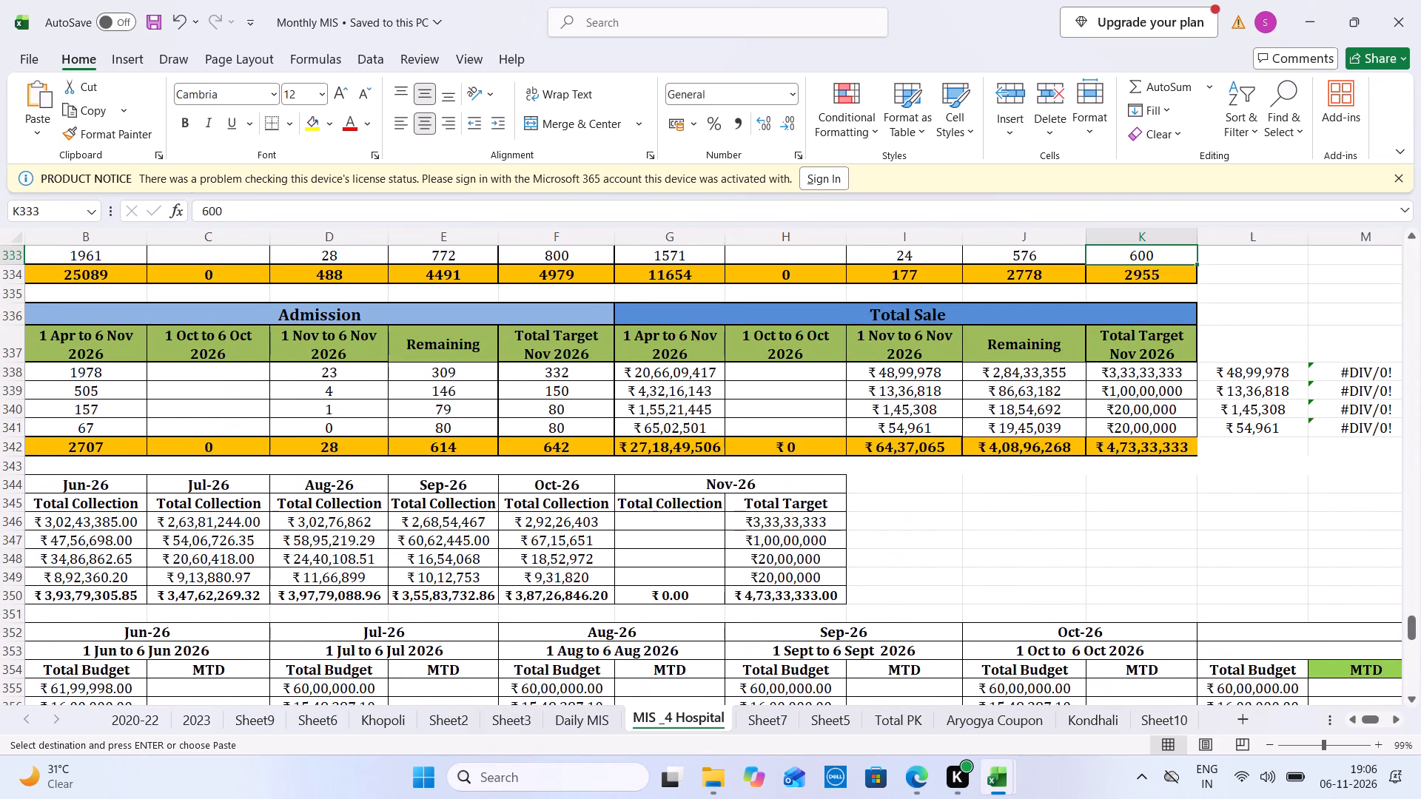
{"action": "left_click", "coordinate": [822, 420]}
{"action": "key", "text": "ctrl+v"}
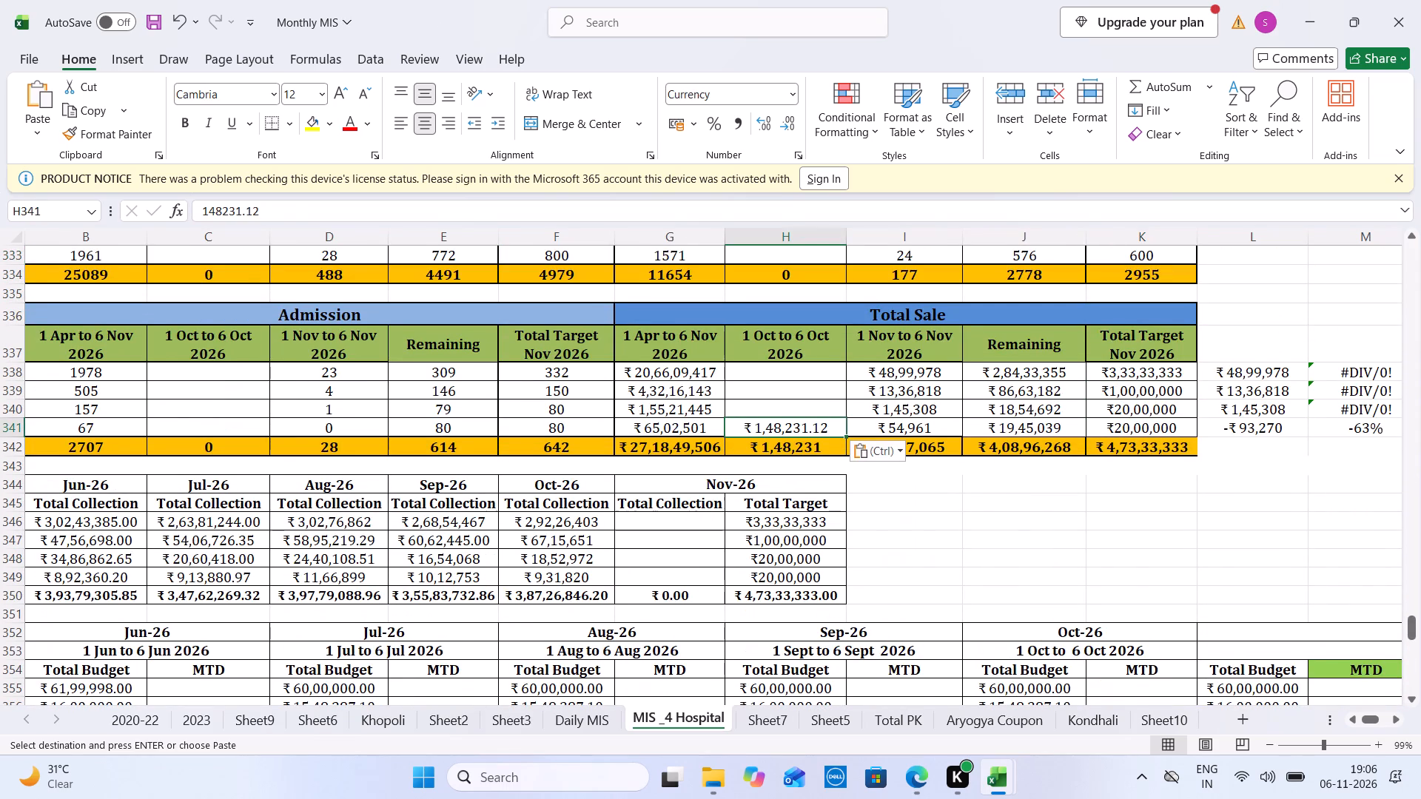
Enter Vadodara's 1 to 6 October figures in the summary tables, 30 for New OPD and 2 for Admission, and save.
{"action": "left_click", "coordinate": [822, 265]}
{"action": "key", "text": "Up"}
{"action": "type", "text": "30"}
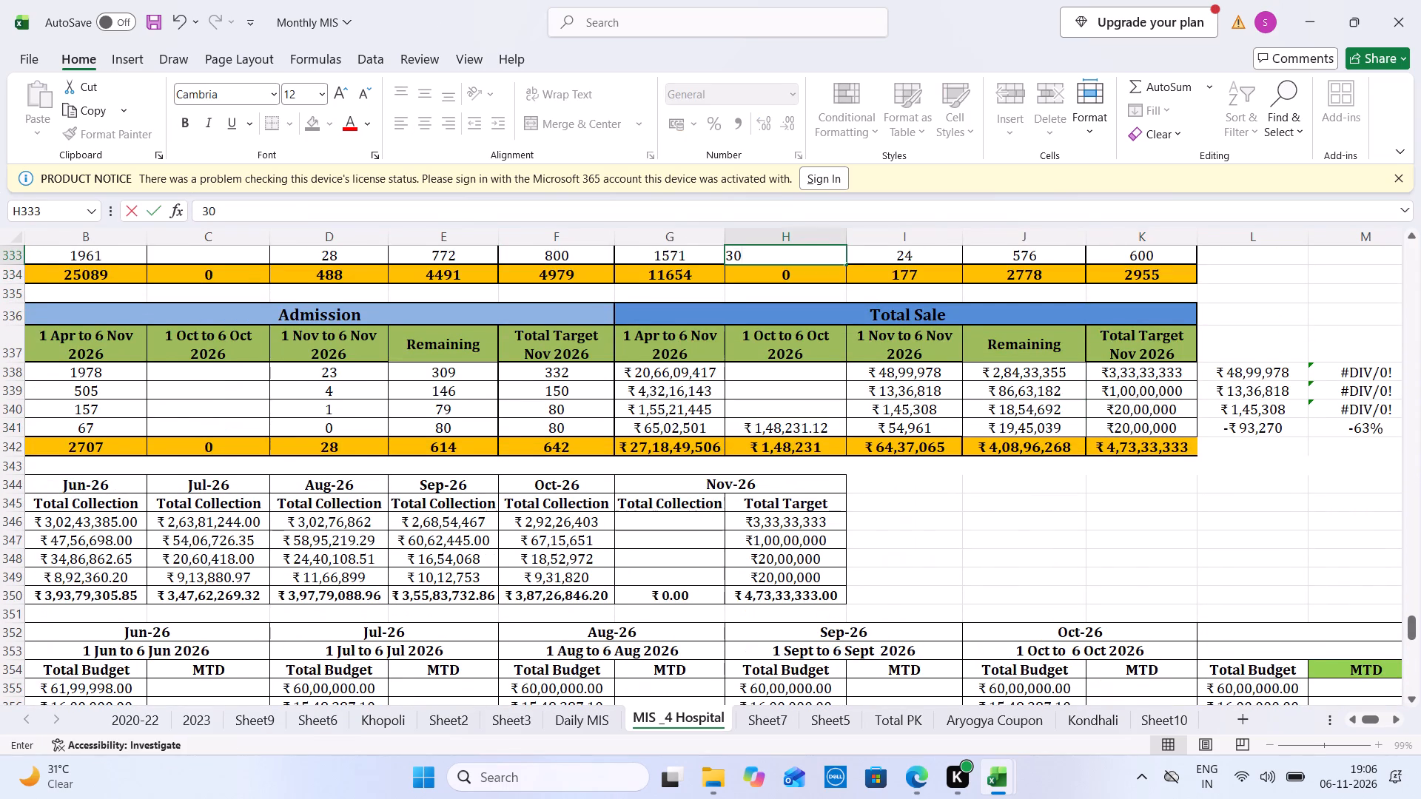
{"action": "left_click", "coordinate": [173, 434]}
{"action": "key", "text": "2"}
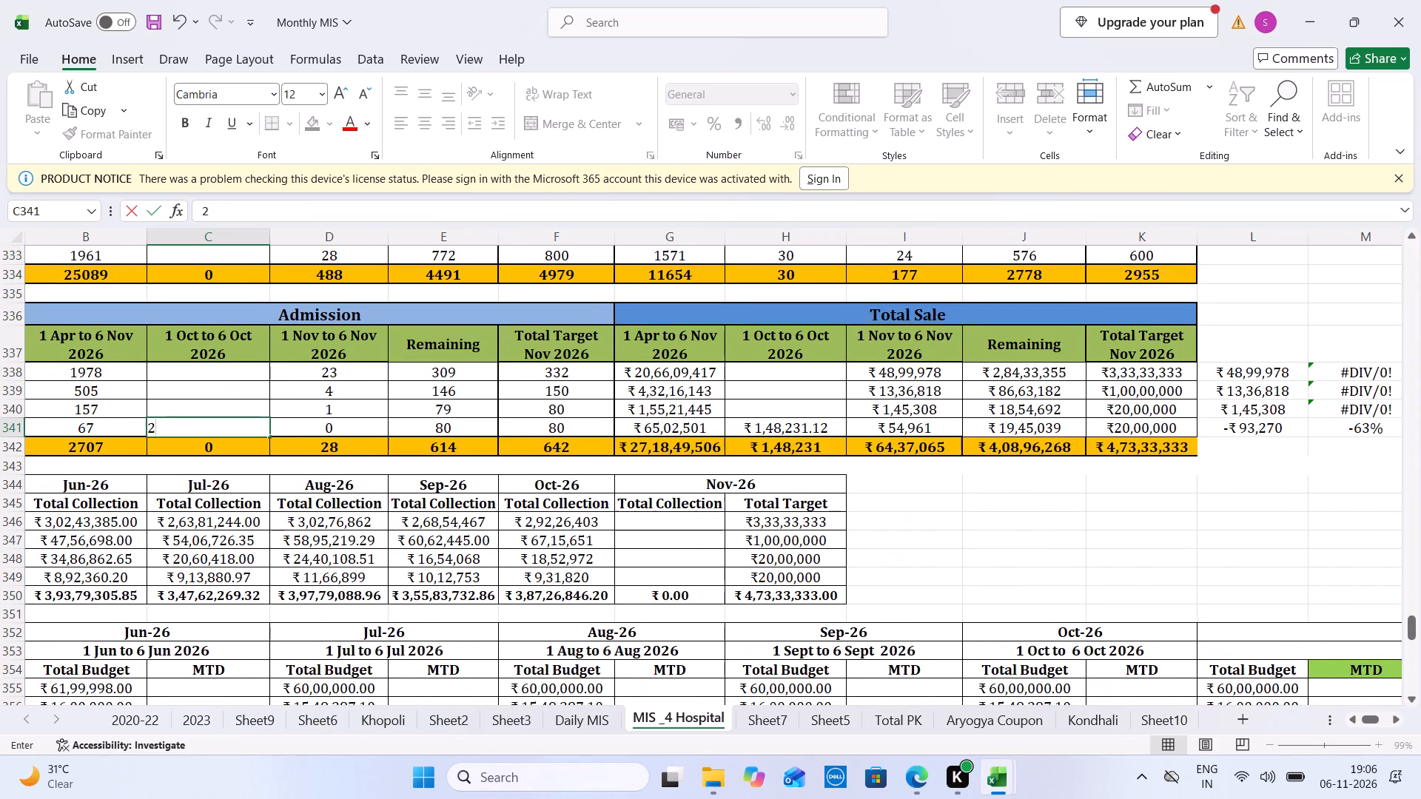
{"action": "key", "text": "ctrl+s"}
Open the Nov 2026 sheet in the OPD Sheet Vadodara workbook.
{"action": "key", "text": "ctrl+Tab"}
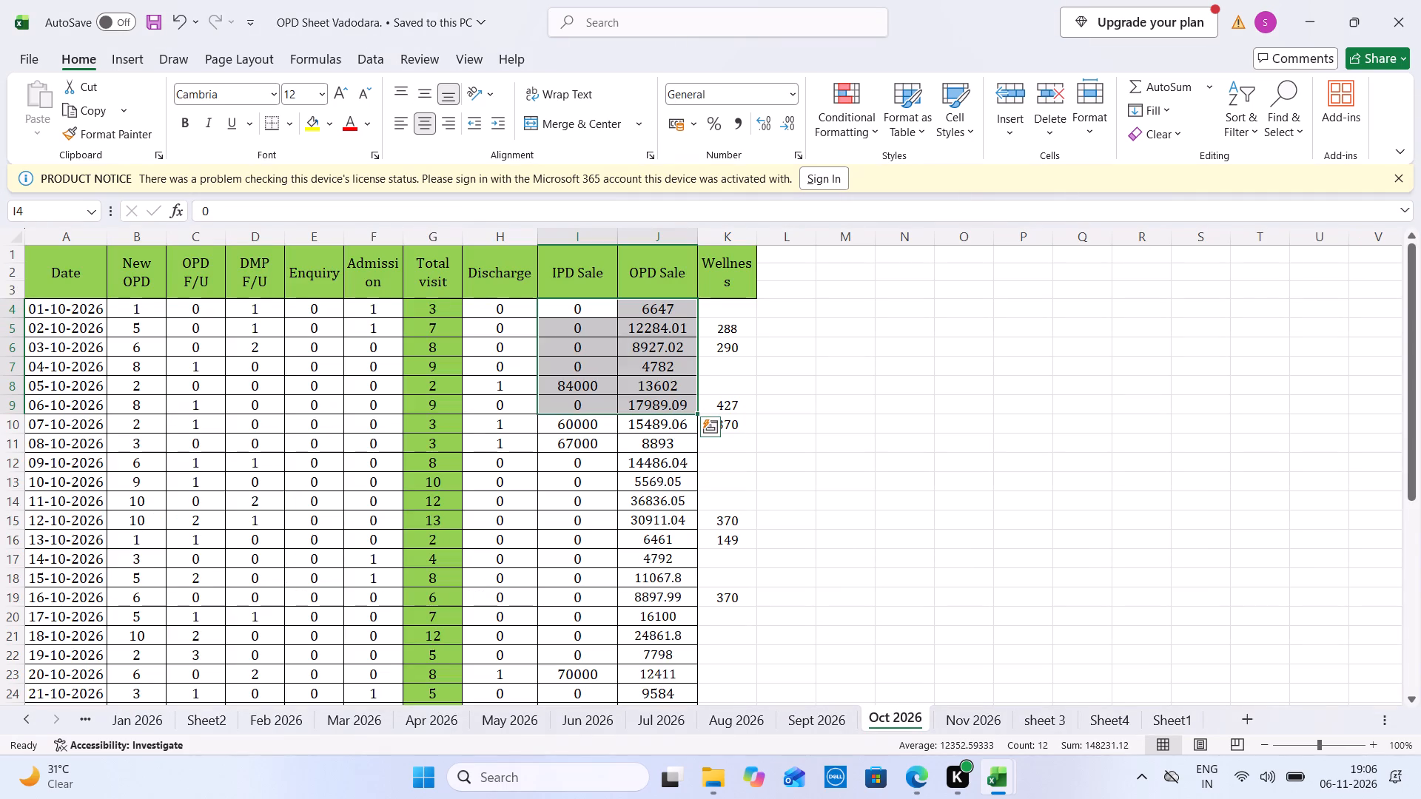
{"action": "left_click", "coordinate": [972, 724]}
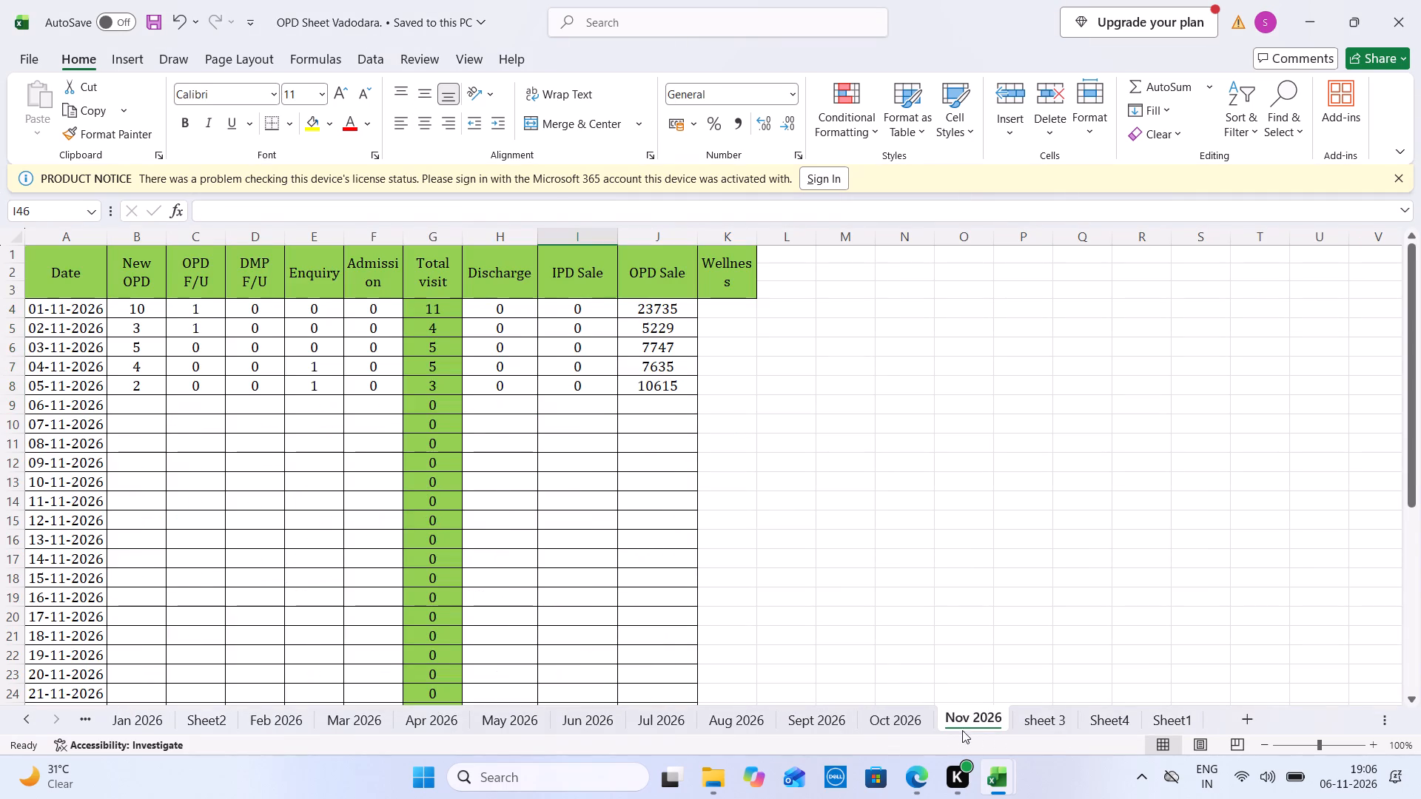
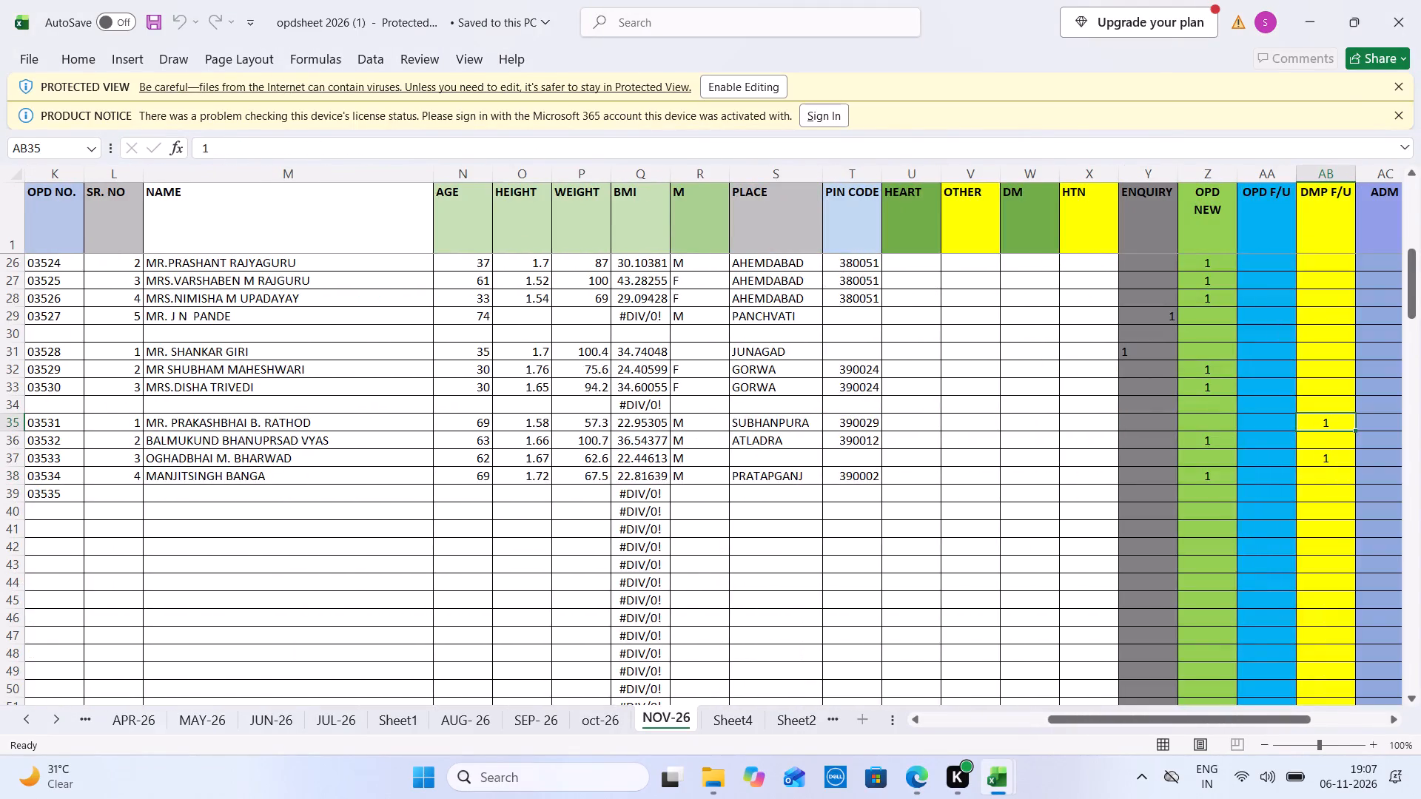
Switch to the OPD Sheet Vadodara workbook and select the New OPD cell for 06-11-2026 in the Nov 2026 sheet.
{"action": "key", "text": "ctrl+Tab"}
{"action": "left_click", "coordinate": [143, 402]}
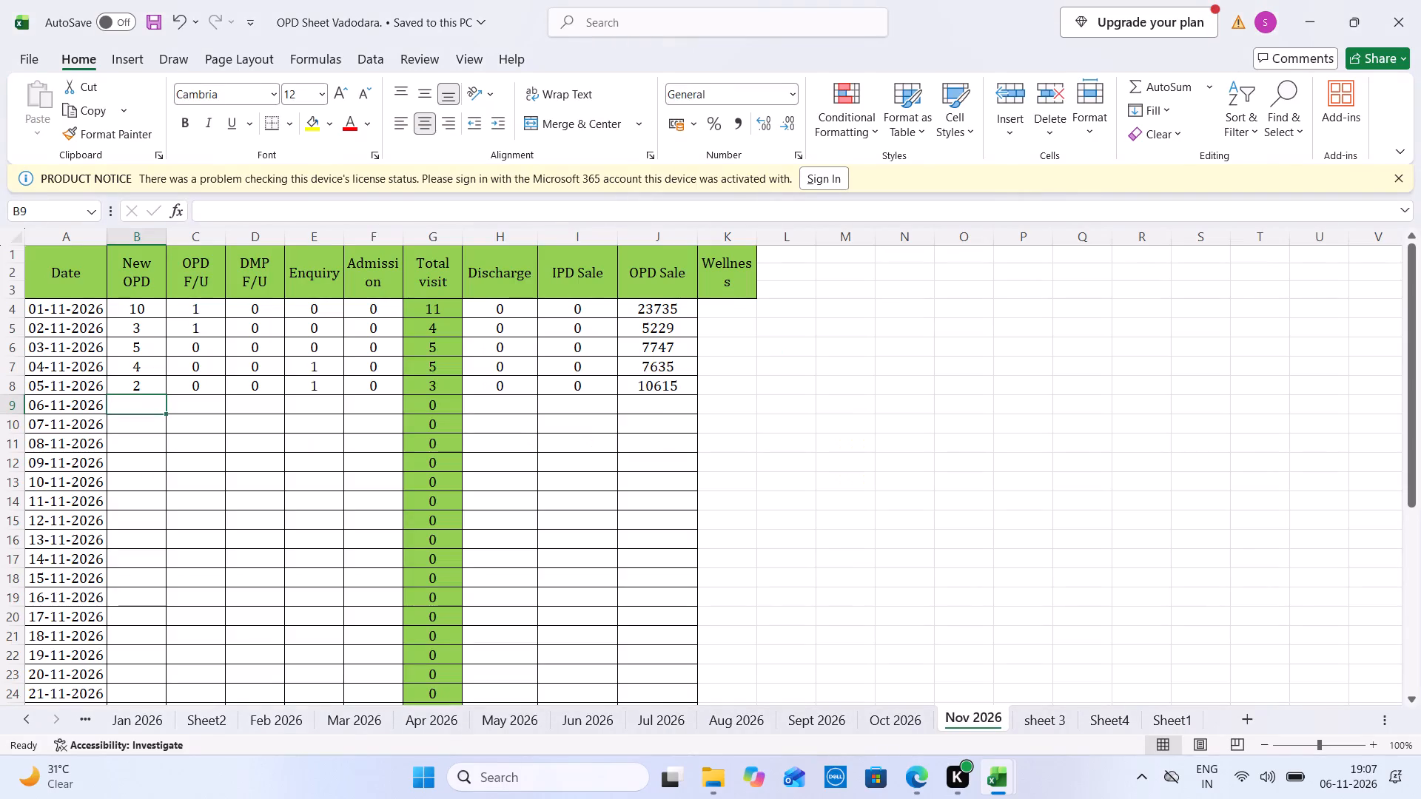
Enter 2 New OPD, 0 OPD F/U, 2 DMP F/U, 0 Enquiry and 0 Admission for 06-11-2026 in Vadodara's Nov 2026 sheet.
{"action": "key", "text": "2"}
{"action": "key", "text": "Tab"}
{"action": "key", "text": "0"}
{"action": "key", "text": "Tab"}
{"action": "key", "text": "2"}
{"action": "key", "text": "Tab"}
{"action": "key", "text": "0"}
{"action": "key", "text": "Tab"}
{"action": "key", "text": "0"}
{"action": "key", "text": "Tab"}
Check the running visit total below the Nov 2026 table against the last used OPD number in opdsheet 2026 (1).
{"action": "key", "text": "Down"}
{"action": "key", "text": "Down"}
{"action": "key", "text": "Down"}
{"action": "key", "text": "Down"}
{"action": "key", "text": "Down"}
{"action": "key", "text": "Down"}
{"action": "key", "text": "Down"}
{"action": "key", "text": "Down"}
{"action": "key", "text": "Down"}
{"action": "key", "text": "Down"}
{"action": "key", "text": "Down"}
{"action": "key", "text": "Down"}
{"action": "key", "text": "Down"}
{"action": "key", "text": "Down"}
{"action": "key", "text": "Down"}
{"action": "key", "text": "Down"}
{"action": "key", "text": "Down"}
{"action": "key", "text": "Down"}
{"action": "key", "text": "Down"}
{"action": "key", "text": "Down"}
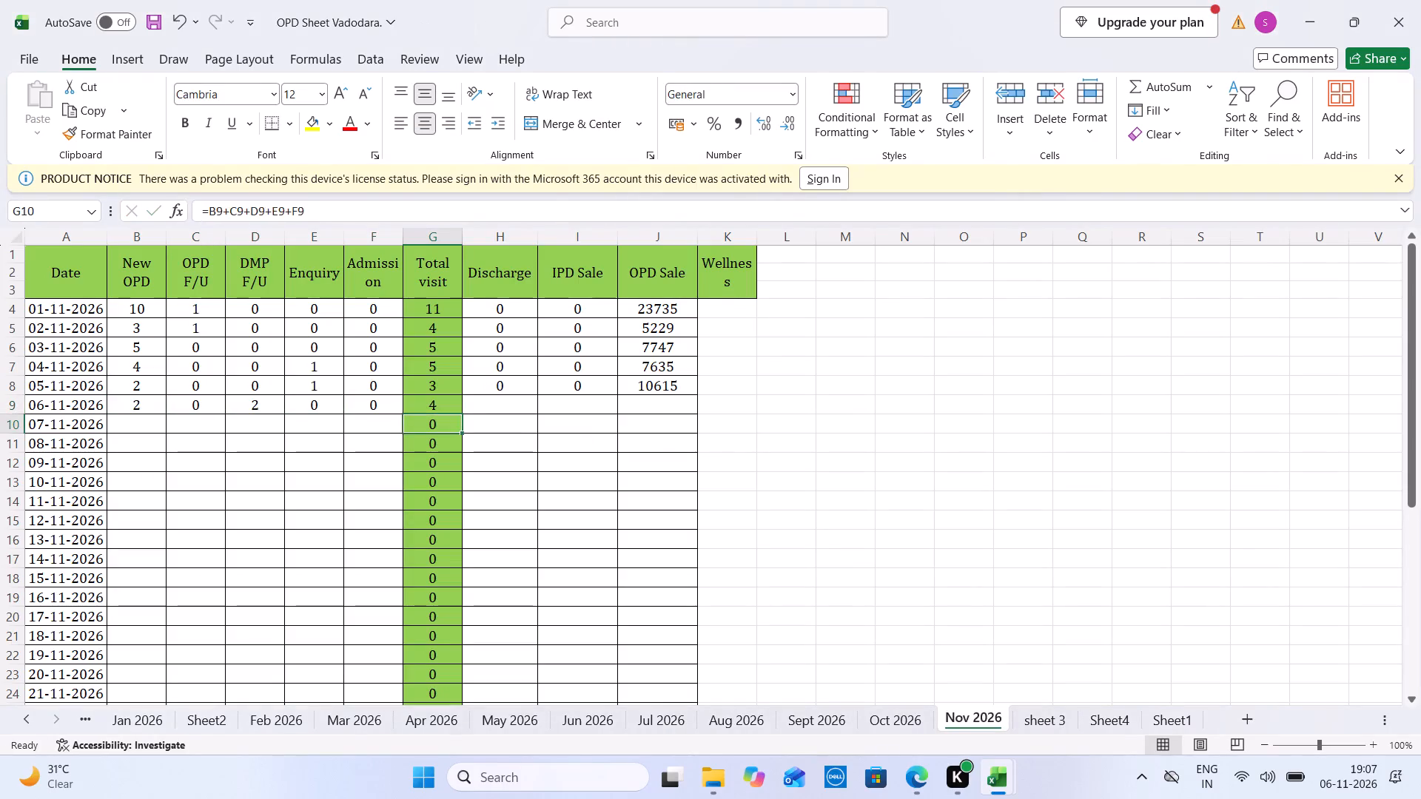
{"action": "key", "text": "Down"}
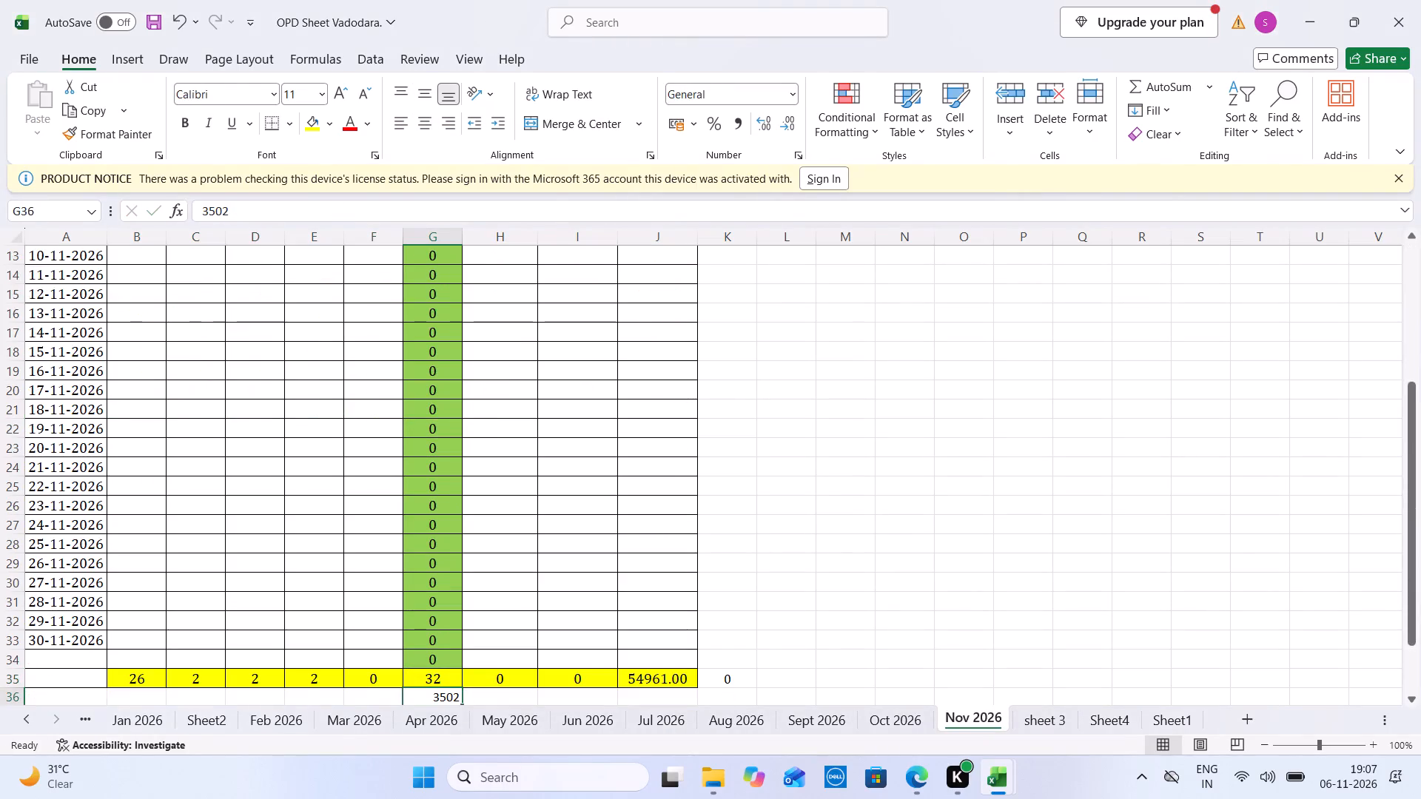
{"action": "key", "text": "ctrl+Down"}
{"action": "key", "text": "ctrl+Tab"}
{"action": "key", "text": "Left"}
{"action": "key", "text": "ctrl+Tab"}
{"action": "key", "text": "Left"}
{"action": "key", "text": "Left"}
{"action": "key", "text": "Left"}
{"action": "key", "text": "Left"}
{"action": "key", "text": "Left"}
{"action": "key", "text": "Left"}
{"action": "key", "text": "Left"}
{"action": "key", "text": "Left"}
{"action": "key", "text": "Left"}
{"action": "key", "text": "Left"}
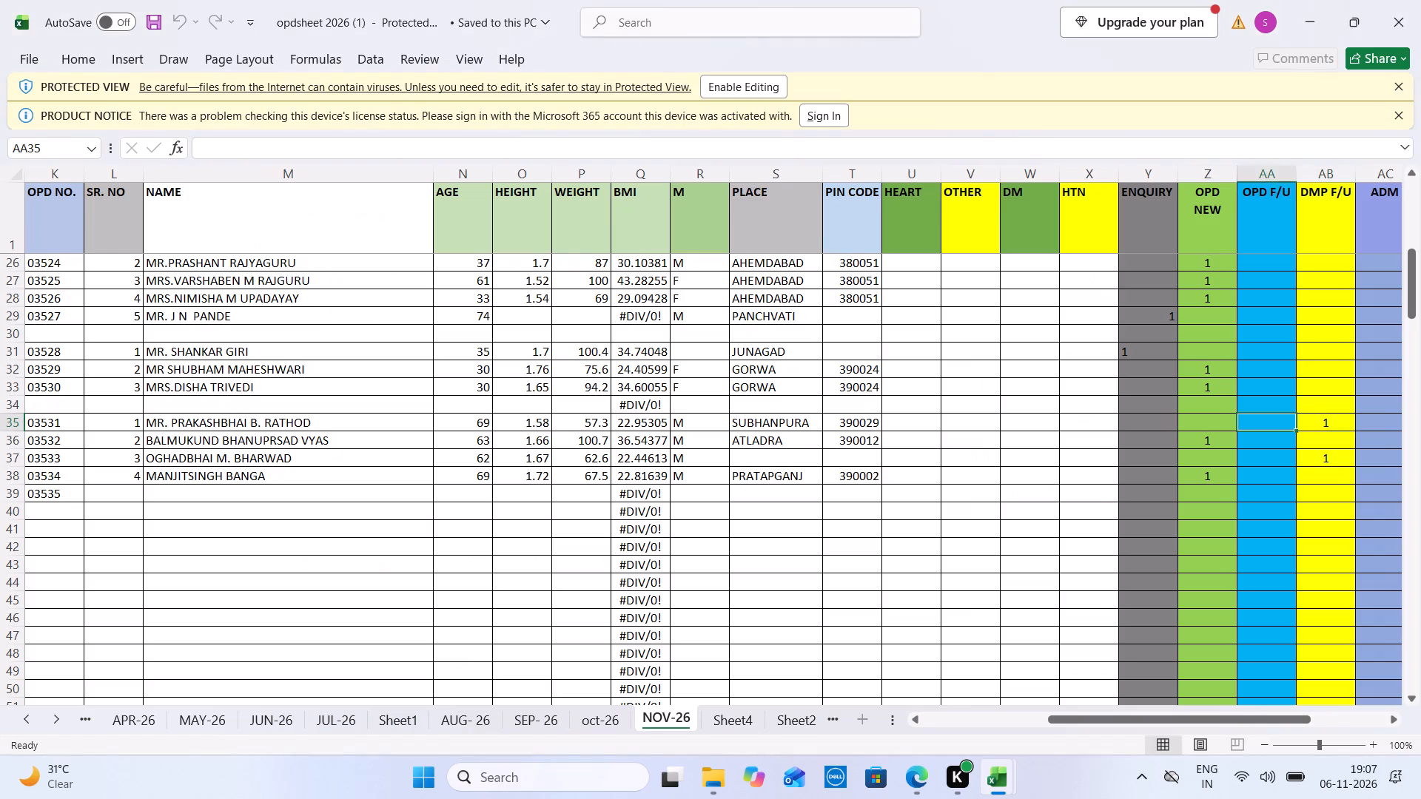
Close the opdsheet 2026 (1) workbook and delete its file from the Downloads folder.
{"action": "left_click", "coordinate": [1420, 0]}
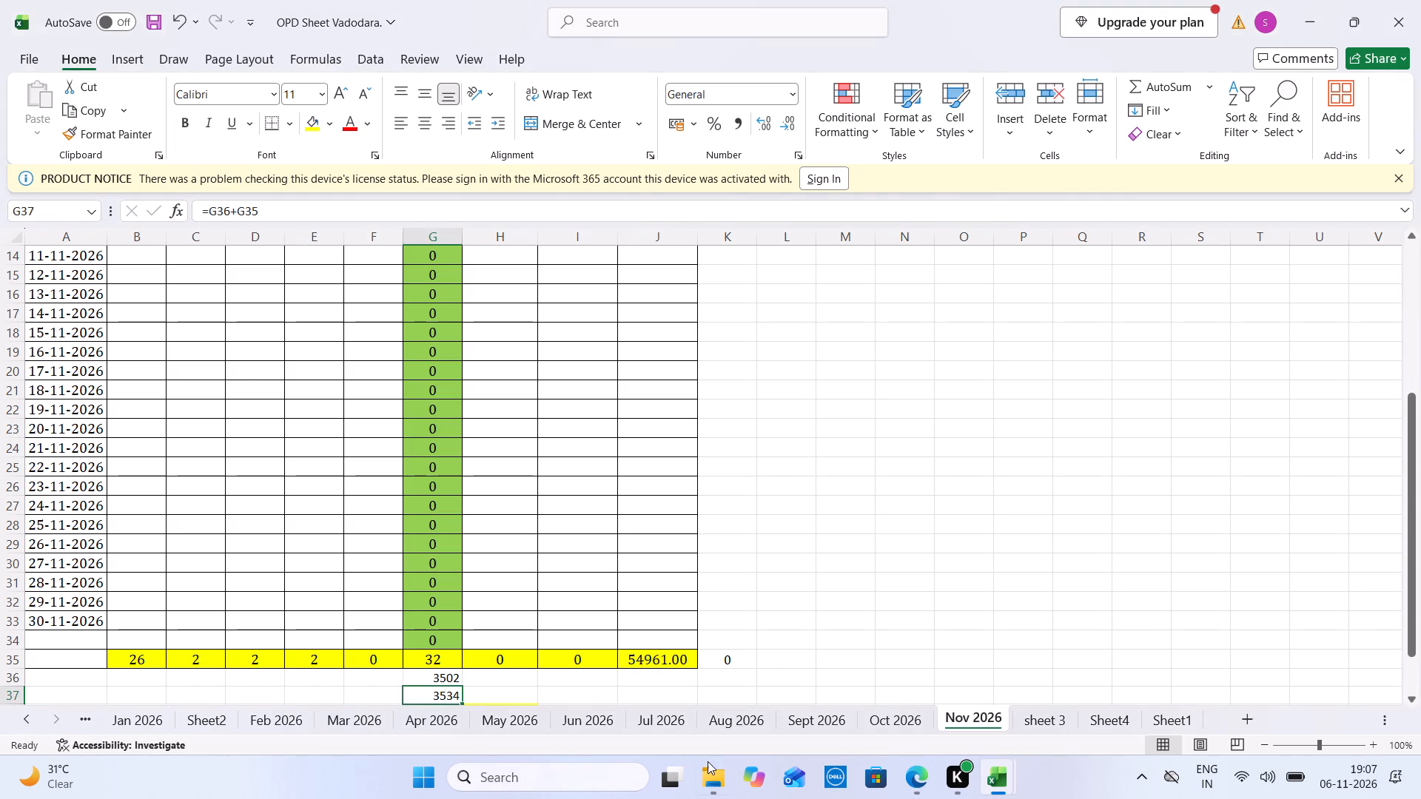
{"action": "left_click", "coordinate": [710, 764]}
{"action": "left_click", "coordinate": [86, 411]}
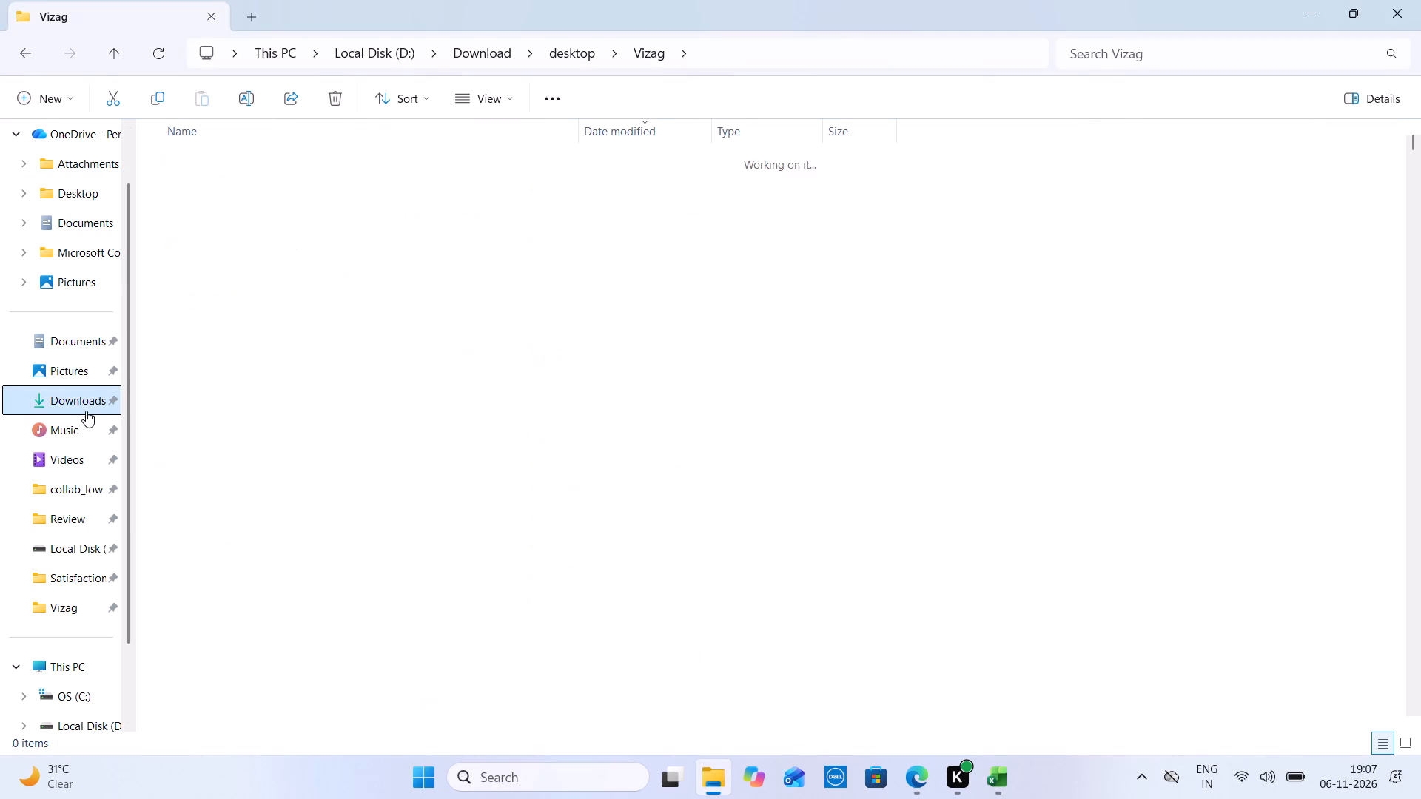
{"action": "left_click", "coordinate": [290, 179]}
{"action": "left_click", "coordinate": [337, 98]}
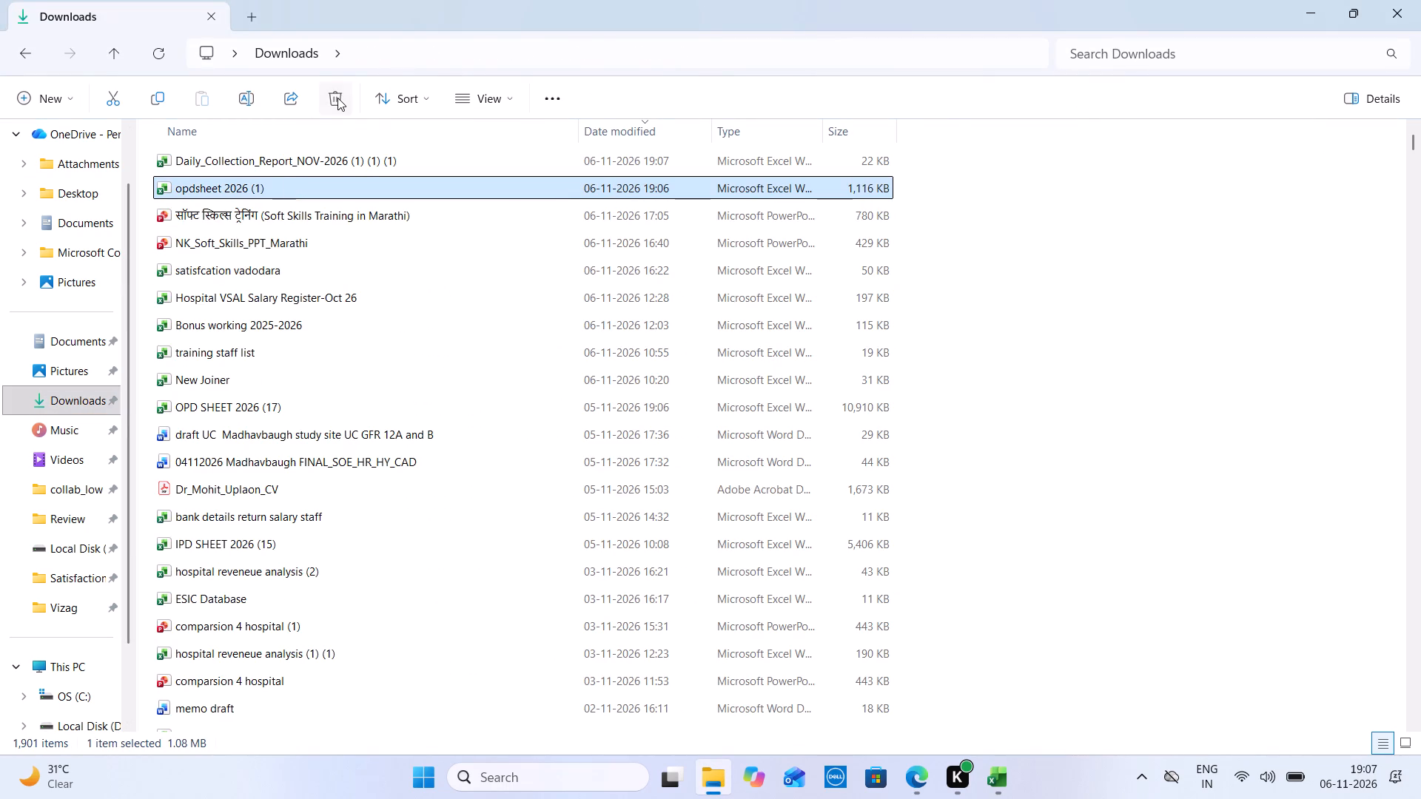
Open Daily_Collection_Report_NOV-2026 (1) (1) (1) from Downloads and look up Vadodara's IPD and OPD collection for 6 November.
{"action": "double_click", "coordinate": [269, 161]}
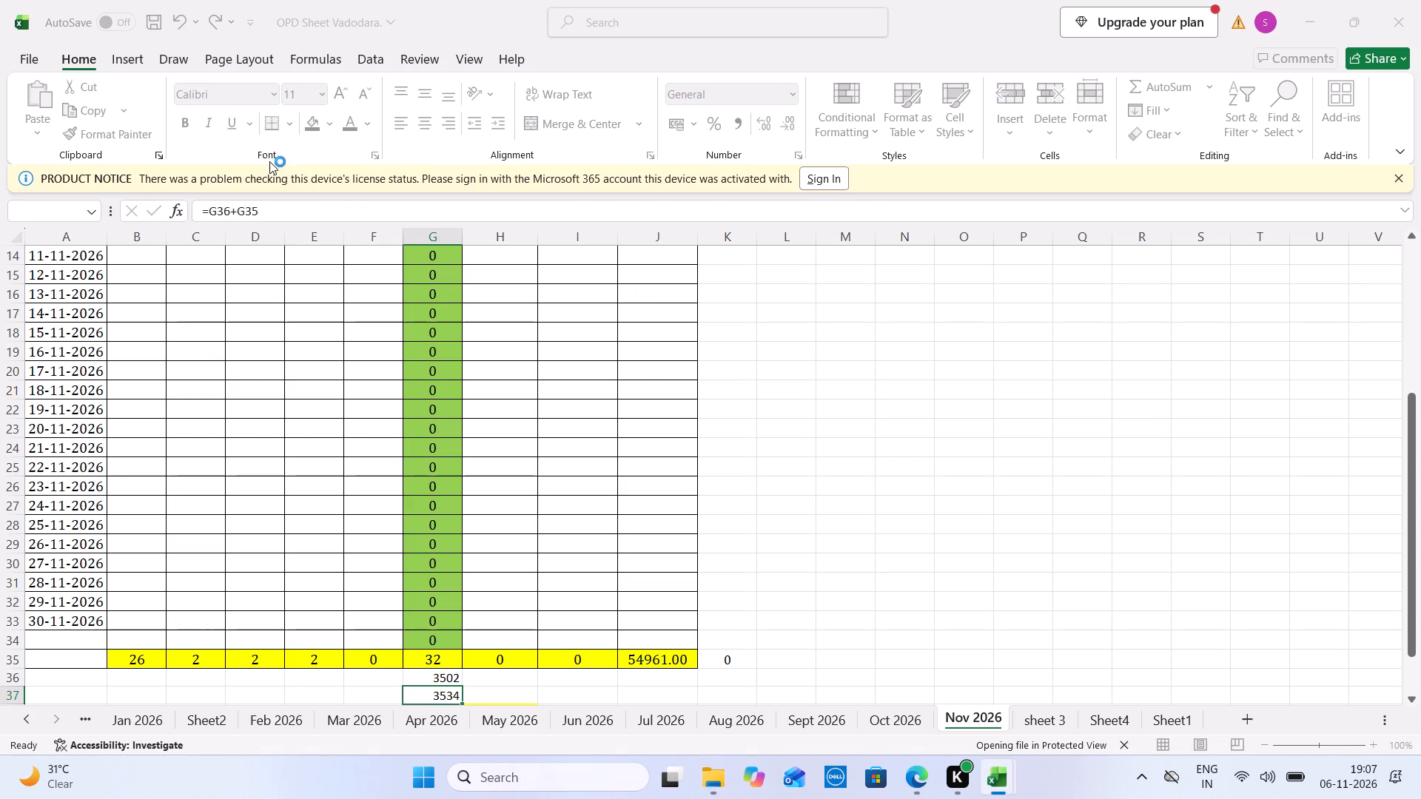
{"action": "left_click", "coordinate": [658, 348]}
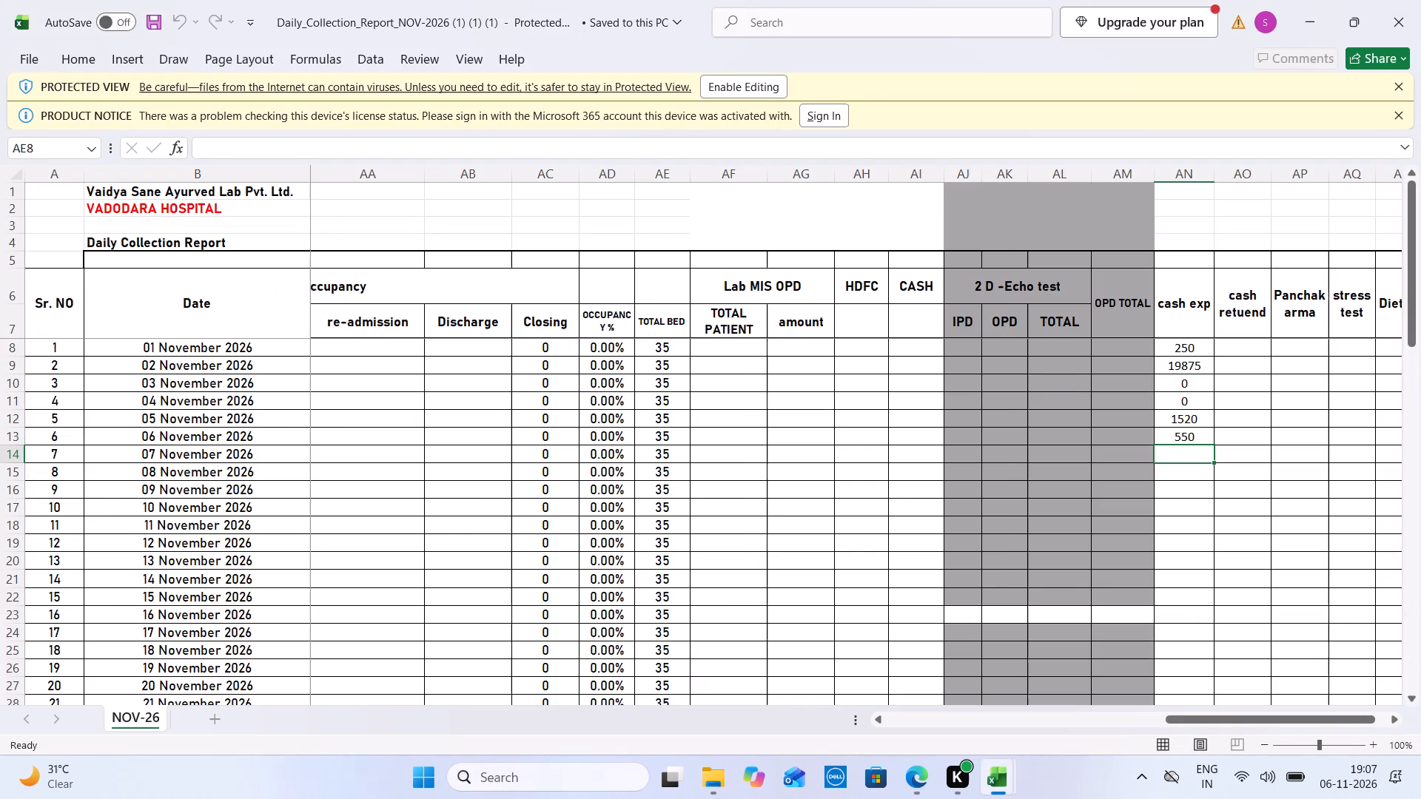
{"action": "key", "text": "Left"}
{"action": "key", "text": "Left"}
{"action": "key", "text": "Left"}
{"action": "key", "text": "Left"}
{"action": "key", "text": "Left"}
{"action": "key", "text": "Left"}
{"action": "key", "text": "Left"}
{"action": "key", "text": "Left"}
{"action": "key", "text": "Left"}
{"action": "key", "text": "Left"}
{"action": "key", "text": "Left"}
{"action": "key", "text": "Left"}
{"action": "key", "text": "Left"}
{"action": "key", "text": "Left"}
{"action": "key", "text": "Left"}
{"action": "key", "text": "Left"}
{"action": "key", "text": "Left"}
{"action": "key", "text": "Left"}
{"action": "key", "text": "Left"}
{"action": "key", "text": "Left"}
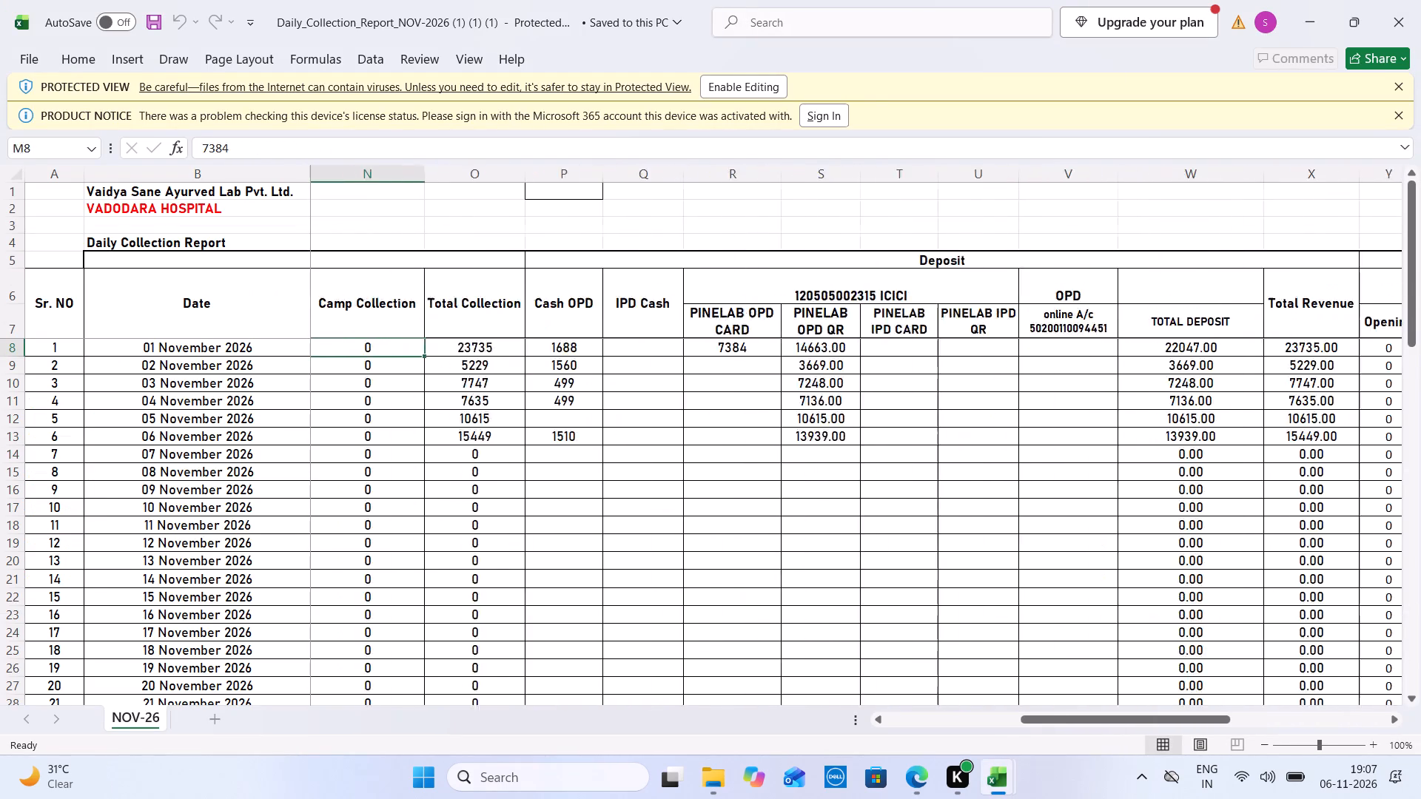
Enter 0 Discharge, 0 IPD Sale and 15449 OPD Sale for 06-11-2026 in OPD Sheet Vadodara's Nov 2026 sheet.
{"action": "key", "text": "ctrl+Tab"}
{"action": "key", "text": "Up"}
{"action": "key", "text": "Up"}
{"action": "key", "text": "Up"}
{"action": "key", "text": "Up"}
{"action": "key", "text": "Up"}
{"action": "key", "text": "Up"}
{"action": "key", "text": "Up"}
{"action": "key", "text": "Up"}
{"action": "key", "text": "Up"}
{"action": "key", "text": "Up"}
{"action": "key", "text": "Up"}
{"action": "key", "text": "Up"}
{"action": "key", "text": "Up"}
{"action": "key", "text": "Up"}
{"action": "key", "text": "Up"}
{"action": "key", "text": "Up"}
{"action": "key", "text": "Up"}
{"action": "key", "text": "Up"}
{"action": "key", "text": "Up"}
{"action": "key", "text": "Up"}
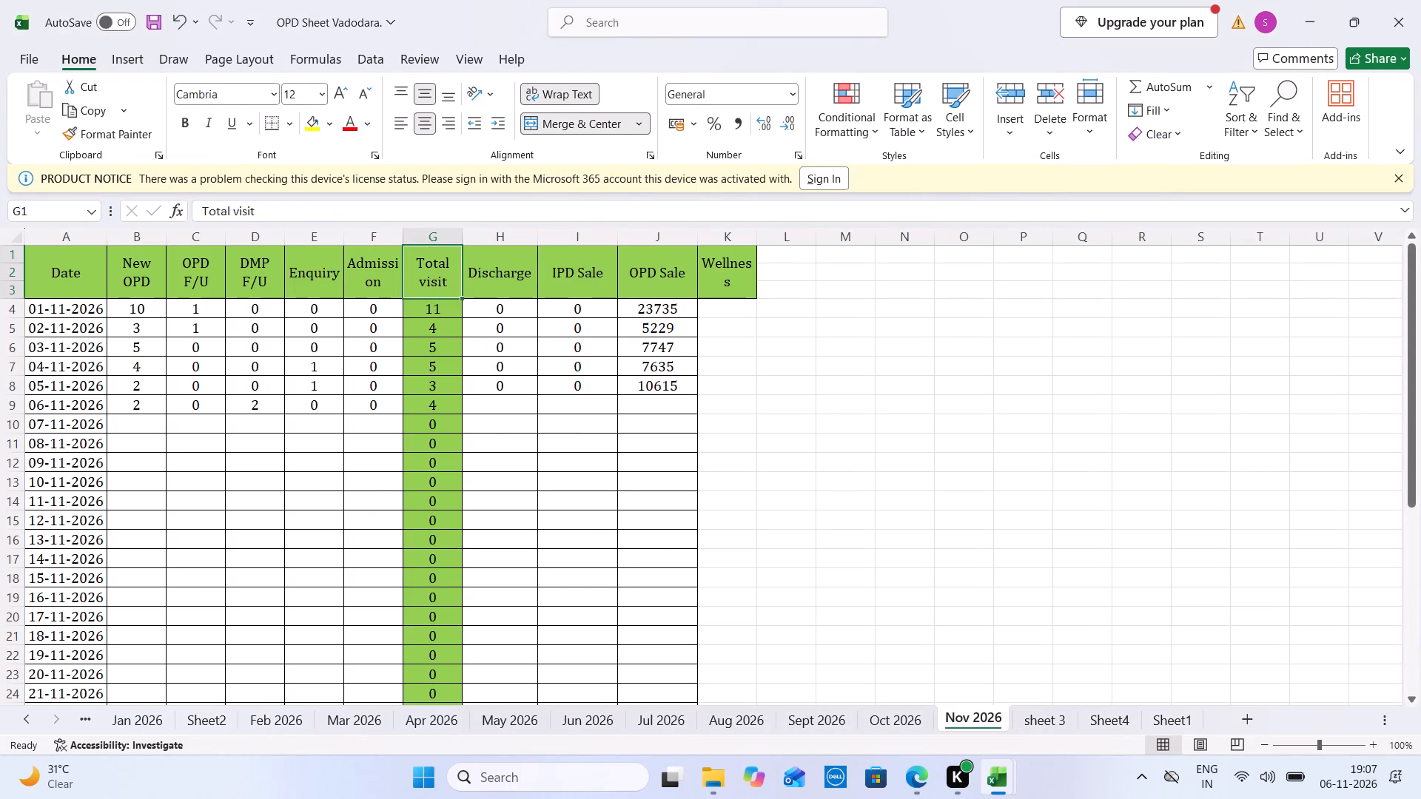
{"action": "left_click", "coordinate": [505, 397]}
{"action": "key", "text": "0"}
{"action": "key", "text": "Tab"}
{"action": "key", "text": "0"}
{"action": "key", "text": "Tab"}
{"action": "key", "text": "ctrl+Tab"}
{"action": "key", "text": "ctrl+Tab"}
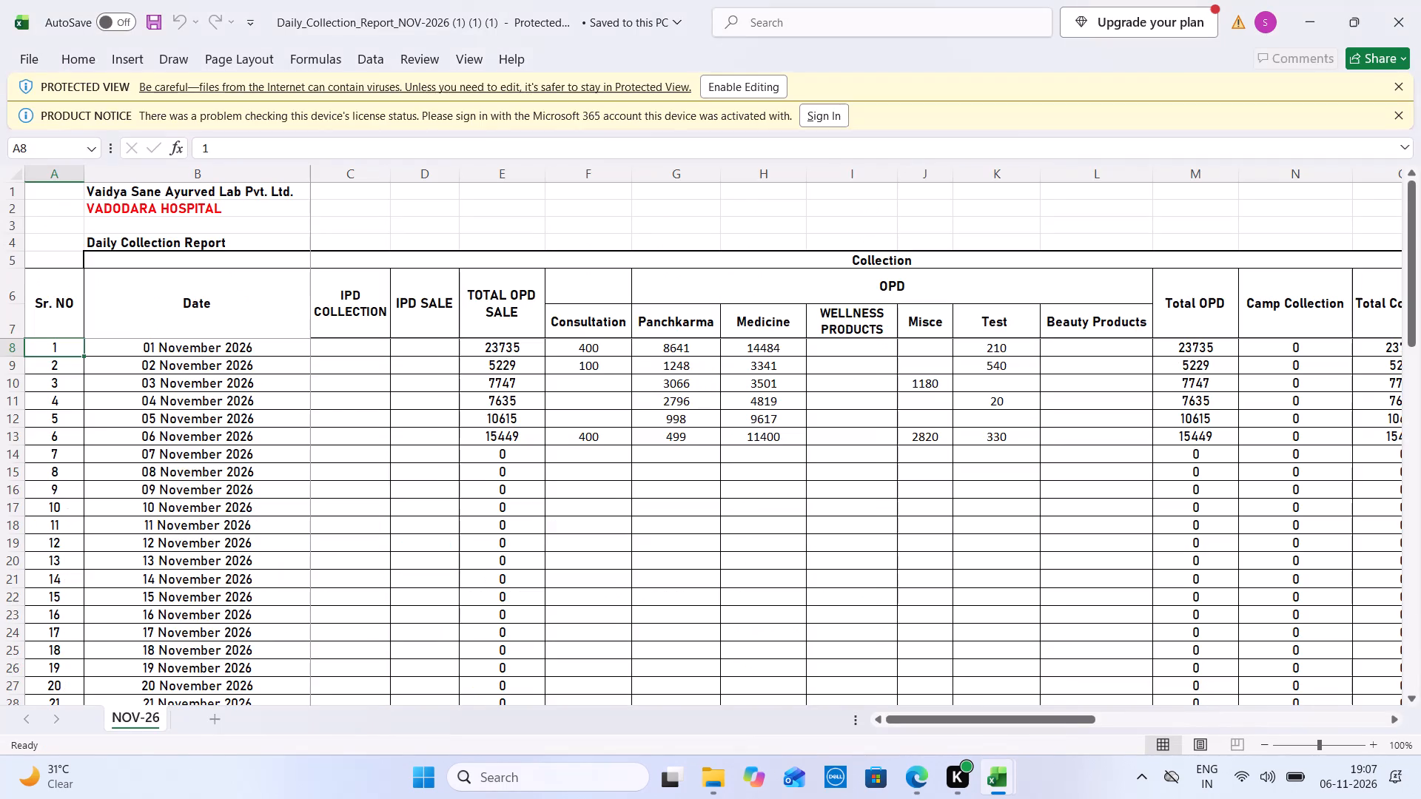
{"action": "key", "text": "ctrl+Tab"}
{"action": "type", "text": "15449"}
{"action": "key", "text": "Tab"}
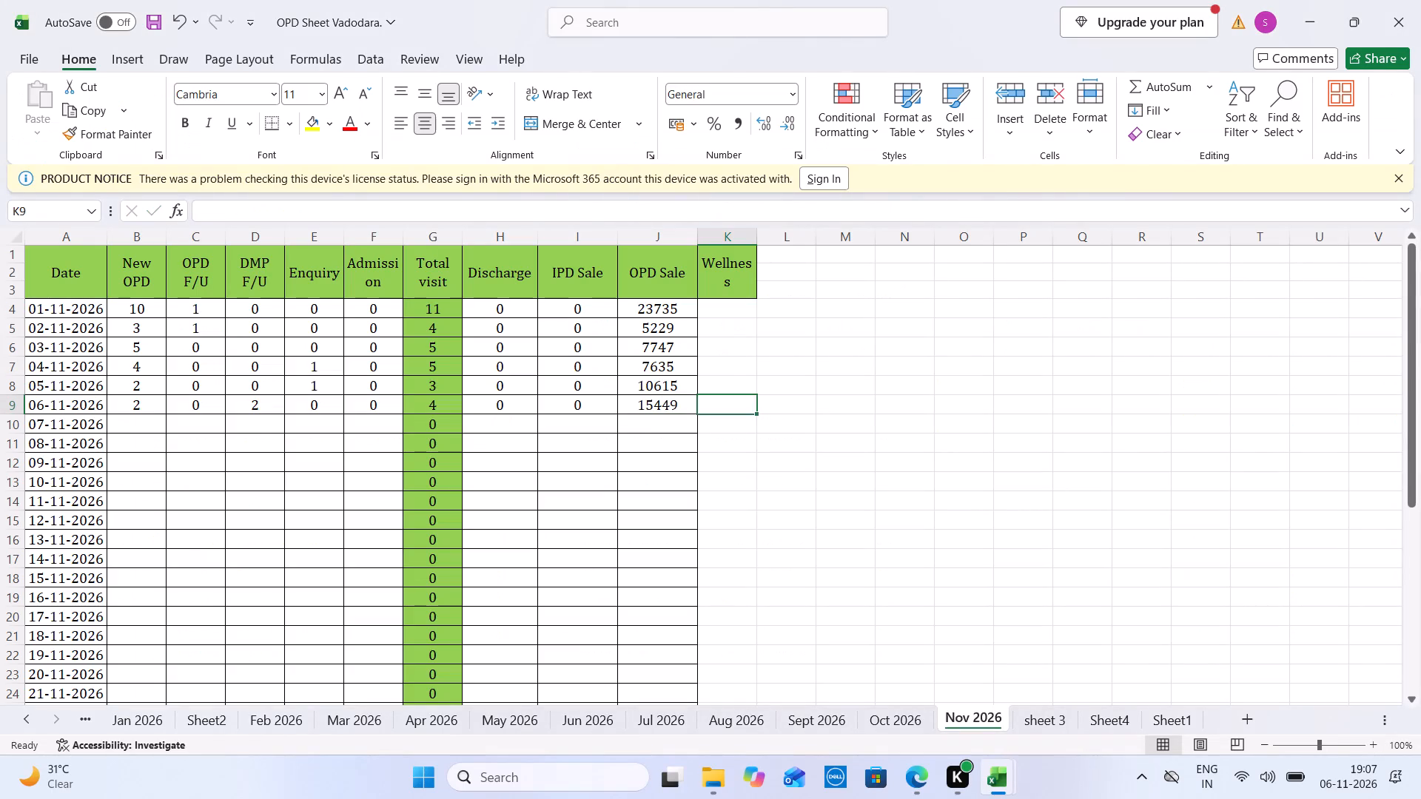
Compare the Nov 2026 sheet's collection totals with the month totals in Vadodara's Daily Collection Report.
{"action": "key", "text": "Down"}
{"action": "key", "text": "Down"}
{"action": "key", "text": "Down"}
{"action": "key", "text": "Down"}
{"action": "key", "text": "Down"}
{"action": "key", "text": "Down"}
{"action": "key", "text": "Down"}
{"action": "key", "text": "Down"}
{"action": "key", "text": "Down"}
{"action": "key", "text": "Down"}
{"action": "key", "text": "Down"}
{"action": "key", "text": "Down"}
{"action": "key", "text": "Down"}
{"action": "key", "text": "Down"}
{"action": "key", "text": "Down"}
{"action": "key", "text": "Down"}
{"action": "key", "text": "Down"}
{"action": "key", "text": "Down"}
{"action": "key", "text": "Down"}
{"action": "key", "text": "Down"}
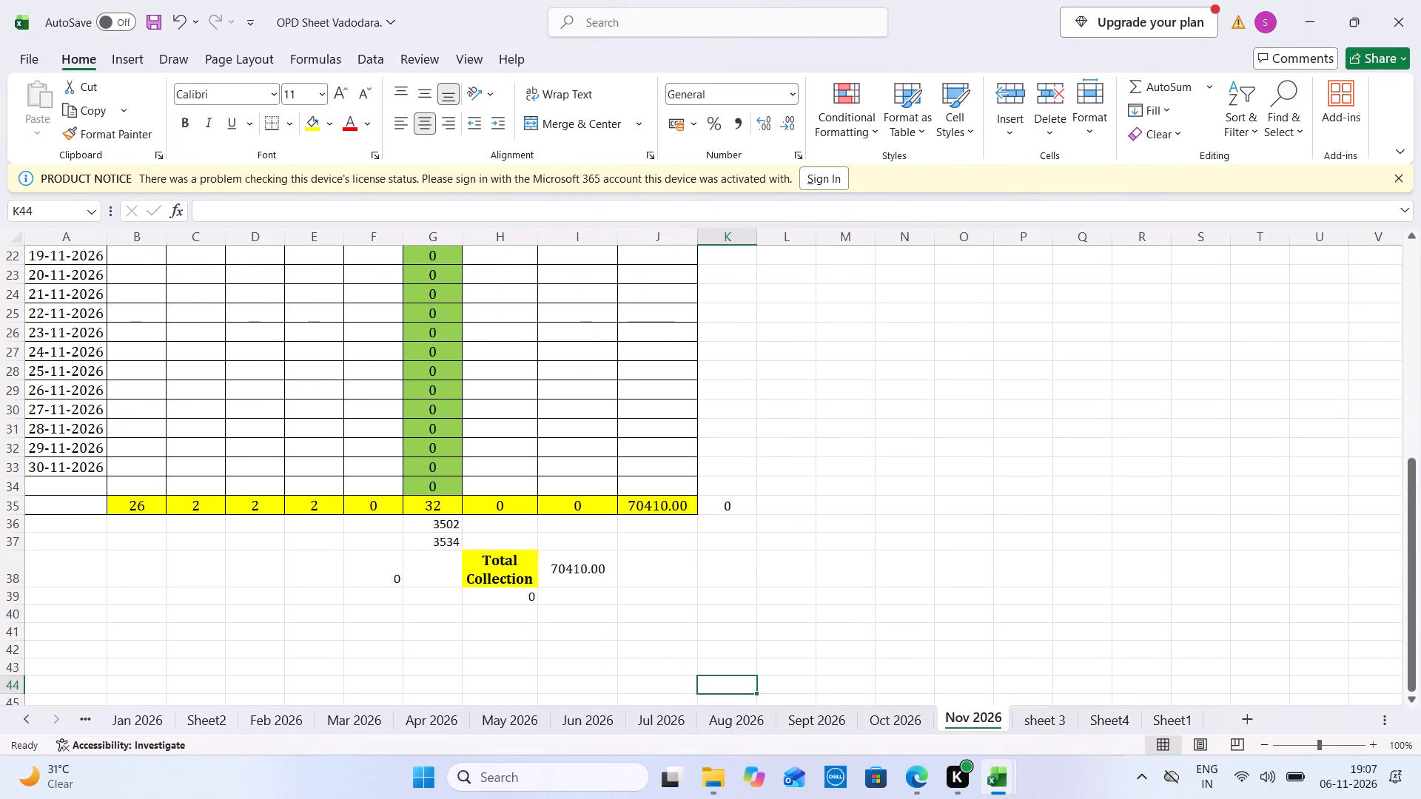
{"action": "key", "text": "ctrl+Tab"}
{"action": "key", "text": "ctrl+Tab"}
{"action": "key", "text": "Down"}
{"action": "key", "text": "Down"}
{"action": "key", "text": "Down"}
{"action": "key", "text": "Down"}
{"action": "key", "text": "Down"}
{"action": "key", "text": "Down"}
{"action": "key", "text": "Down"}
{"action": "key", "text": "Down"}
{"action": "key", "text": "Down"}
{"action": "key", "text": "Down"}
{"action": "key", "text": "Down"}
{"action": "key", "text": "Down"}
{"action": "key", "text": "Down"}
{"action": "key", "text": "Down"}
{"action": "key", "text": "Down"}
{"action": "key", "text": "Down"}
{"action": "key", "text": "Down"}
{"action": "key", "text": "Down"}
{"action": "key", "text": "Down"}
{"action": "key", "text": "Down"}
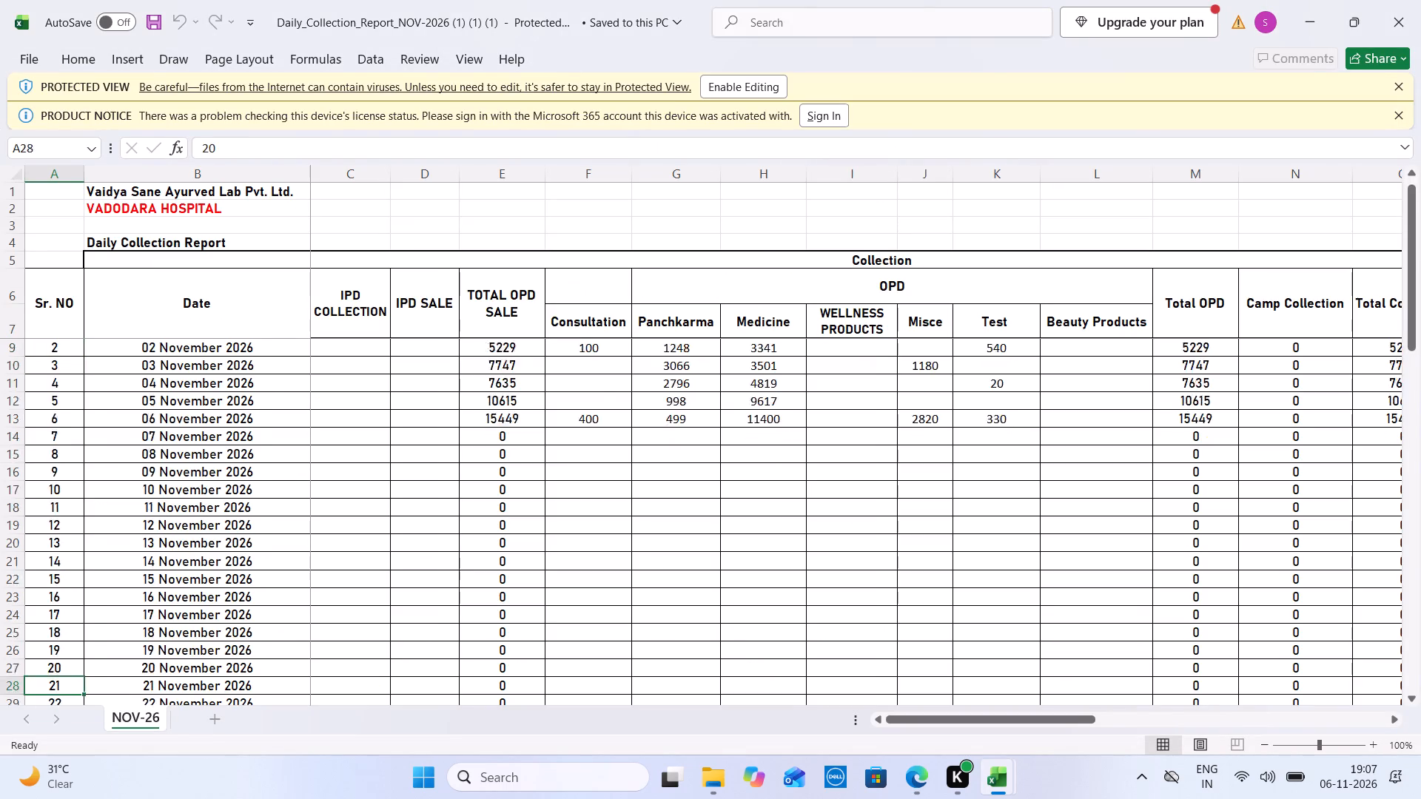
{"action": "key", "text": "Right"}
{"action": "key", "text": "Right"}
{"action": "key", "text": "Right"}
{"action": "key", "text": "Right"}
{"action": "key", "text": "Right"}
{"action": "key", "text": "Right"}
{"action": "key", "text": "Right"}
{"action": "key", "text": "Right"}
{"action": "key", "text": "Right"}
{"action": "key", "text": "Right"}
{"action": "key", "text": "Right"}
{"action": "key", "text": "Right"}
{"action": "key", "text": "Right"}
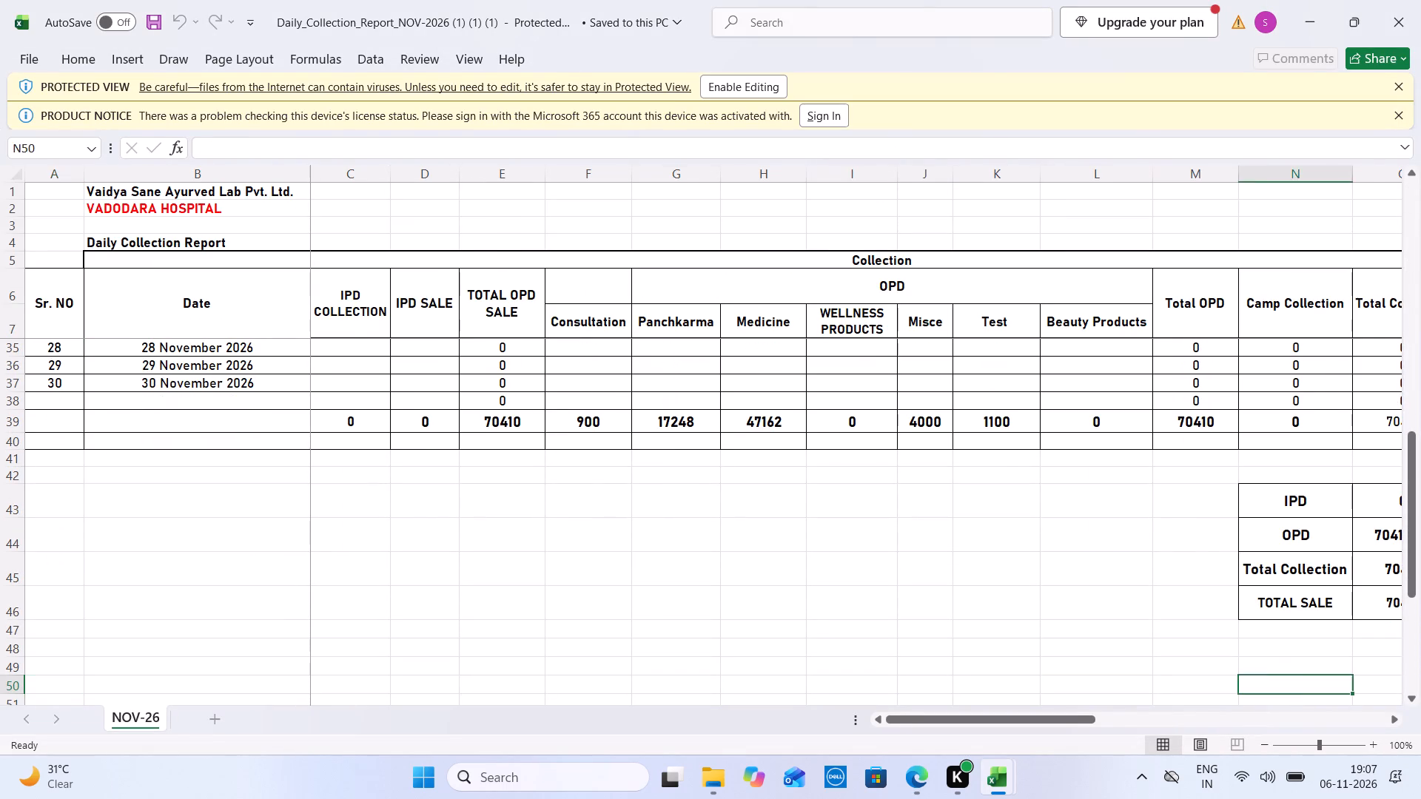
In sheet 3 of OPD Sheet Vadodara, set November's New OPD to 26, DMP F/U to 2 and Enquiry to 2.
{"action": "key", "text": "Right"}
{"action": "key", "text": "Right"}
{"action": "key", "text": "ctrl+Tab"}
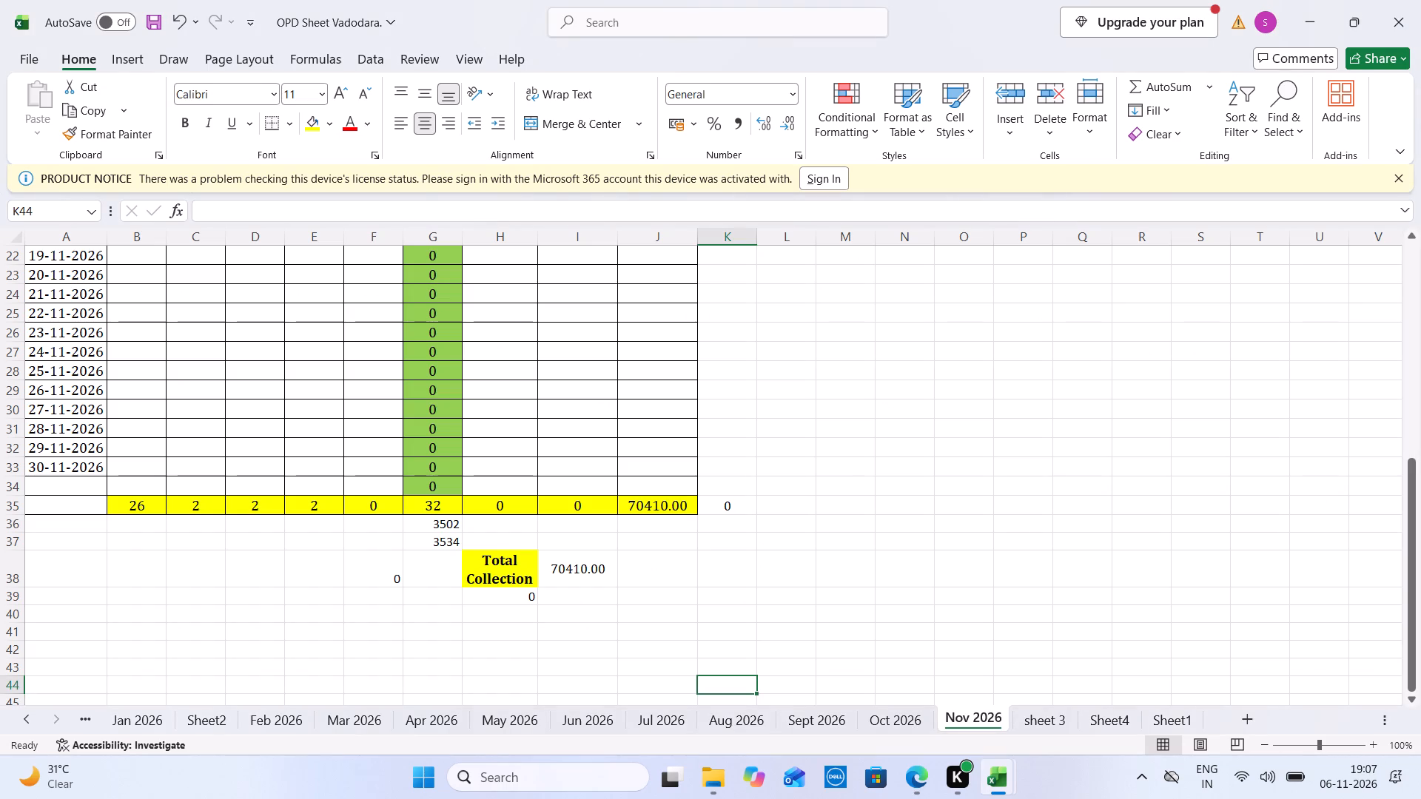
{"action": "left_click", "coordinate": [1039, 718]}
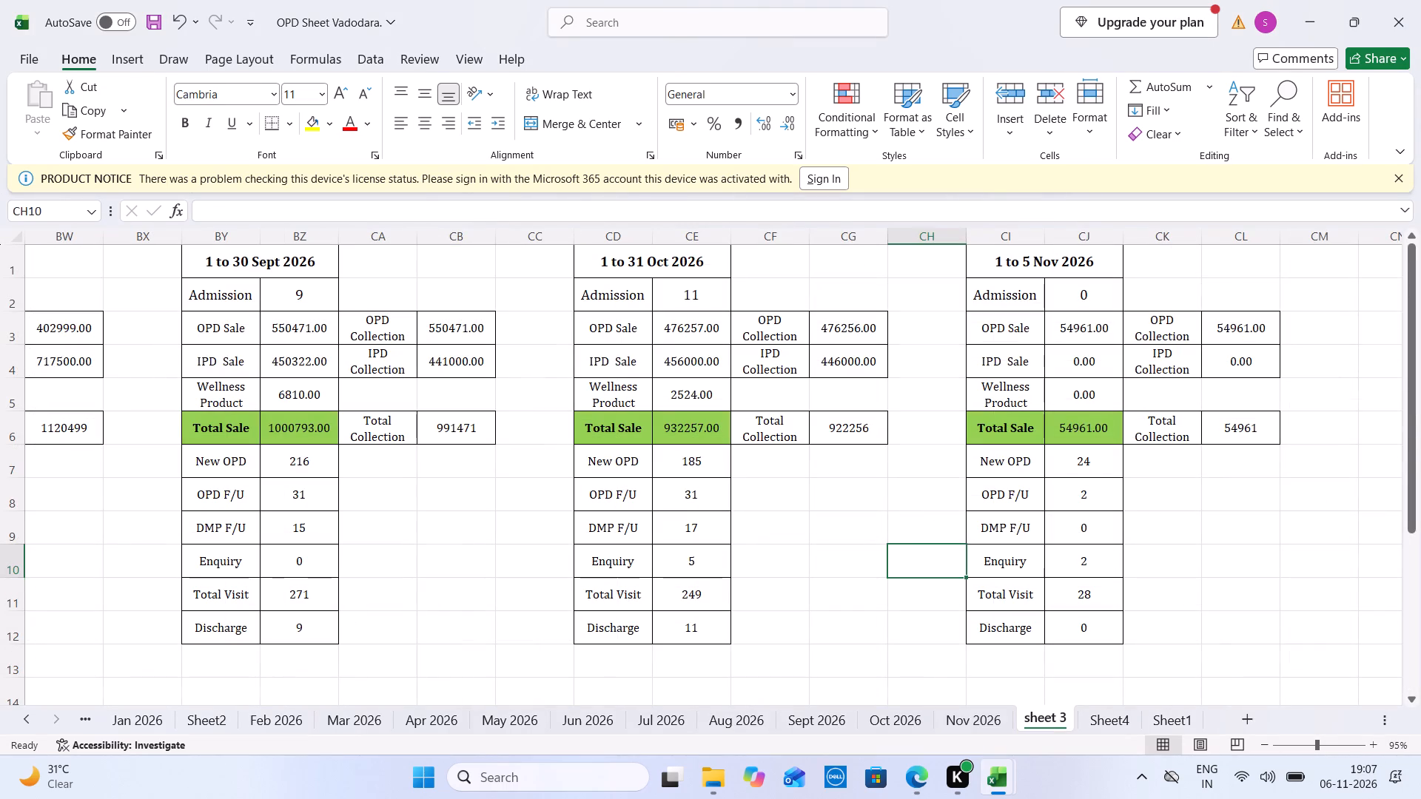
{"action": "left_click", "coordinate": [1095, 477]}
{"action": "type", "text": "26"}
{"action": "key", "text": "Down"}
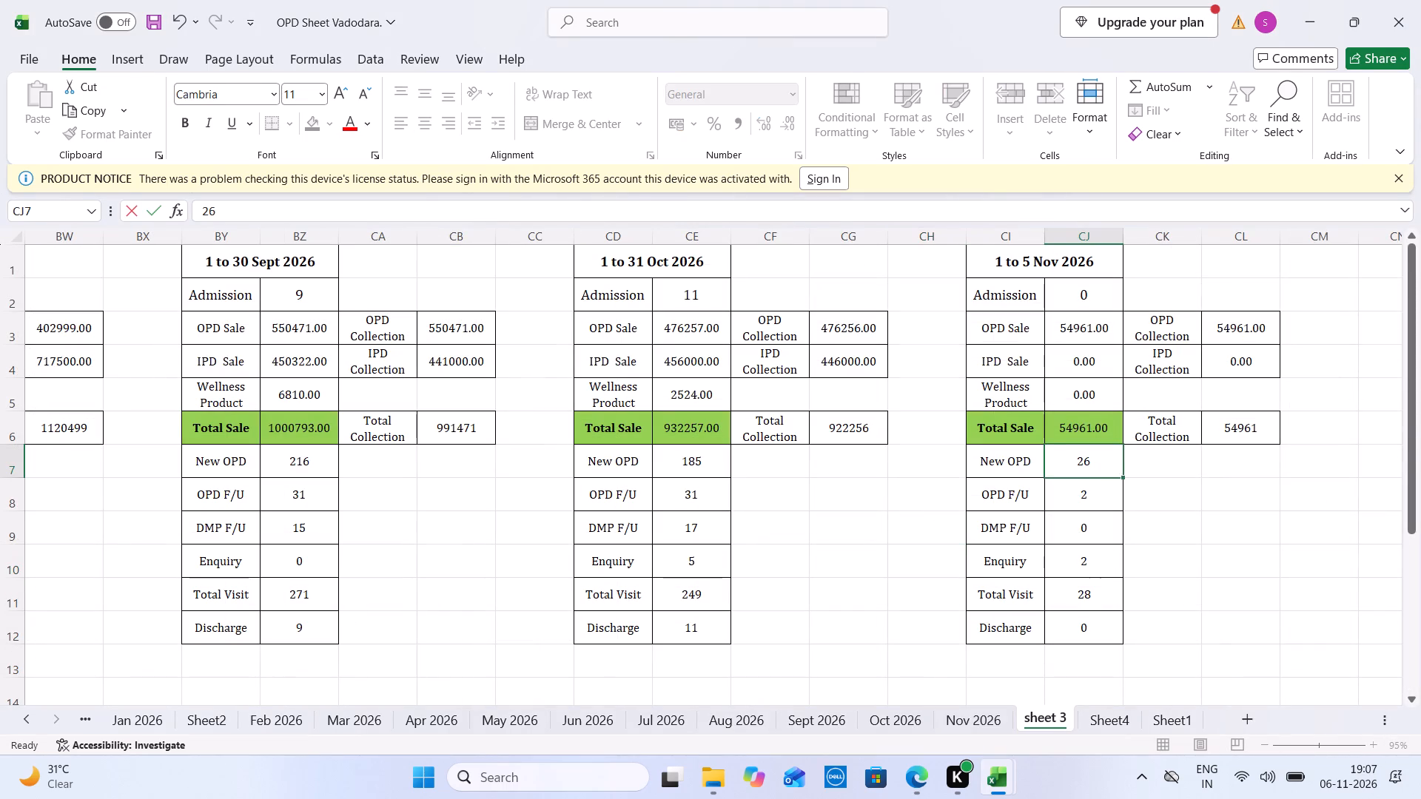
{"action": "key", "text": "Down"}
{"action": "key", "text": "Down"}
{"action": "key", "text": "2"}
{"action": "key", "text": "Up"}
{"action": "key", "text": "2"}
{"action": "key", "text": "Down"}
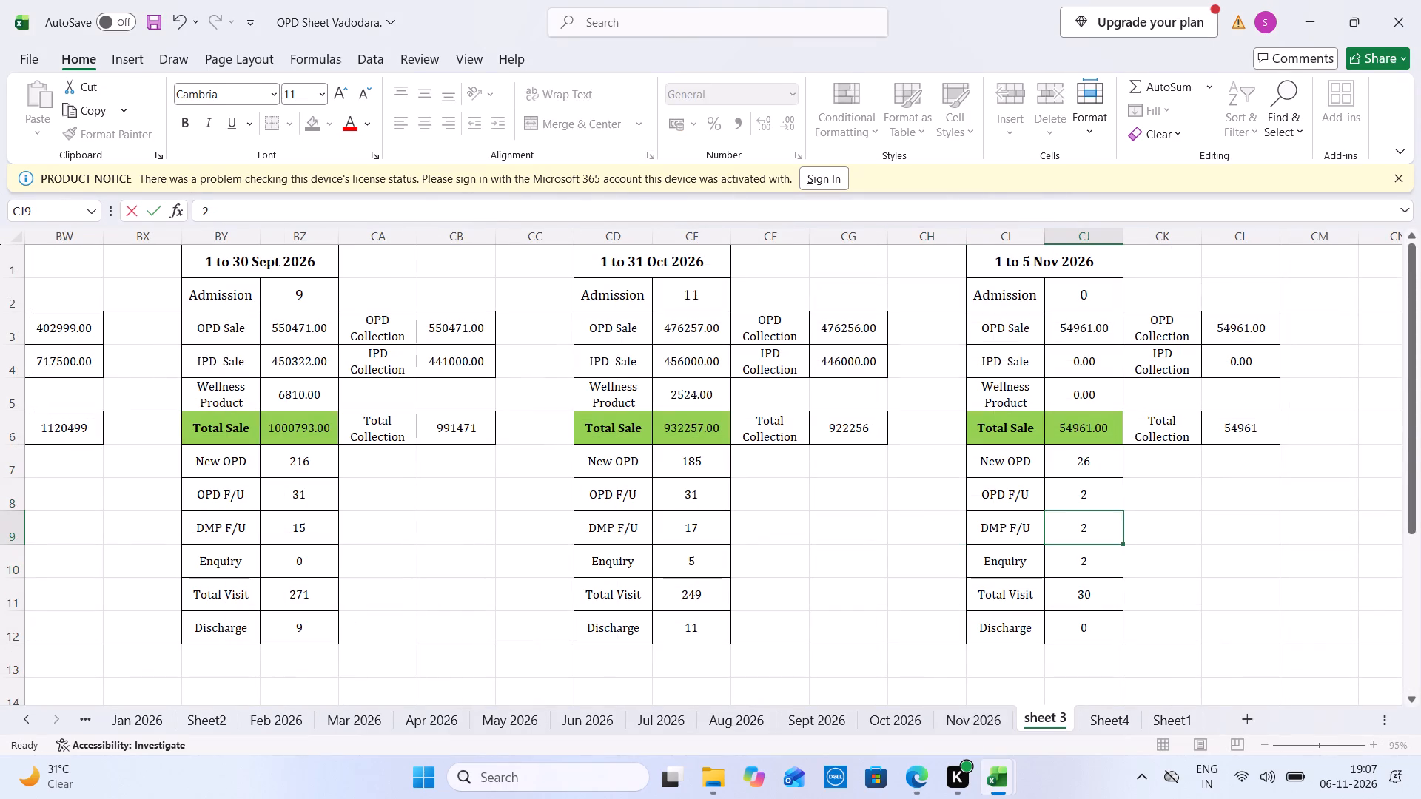
Set both OPD Sale and OPD Collection to 70410 in sheet 3's November summary, using the Nov 2026 sheet's total.
{"action": "left_click", "coordinate": [978, 712]}
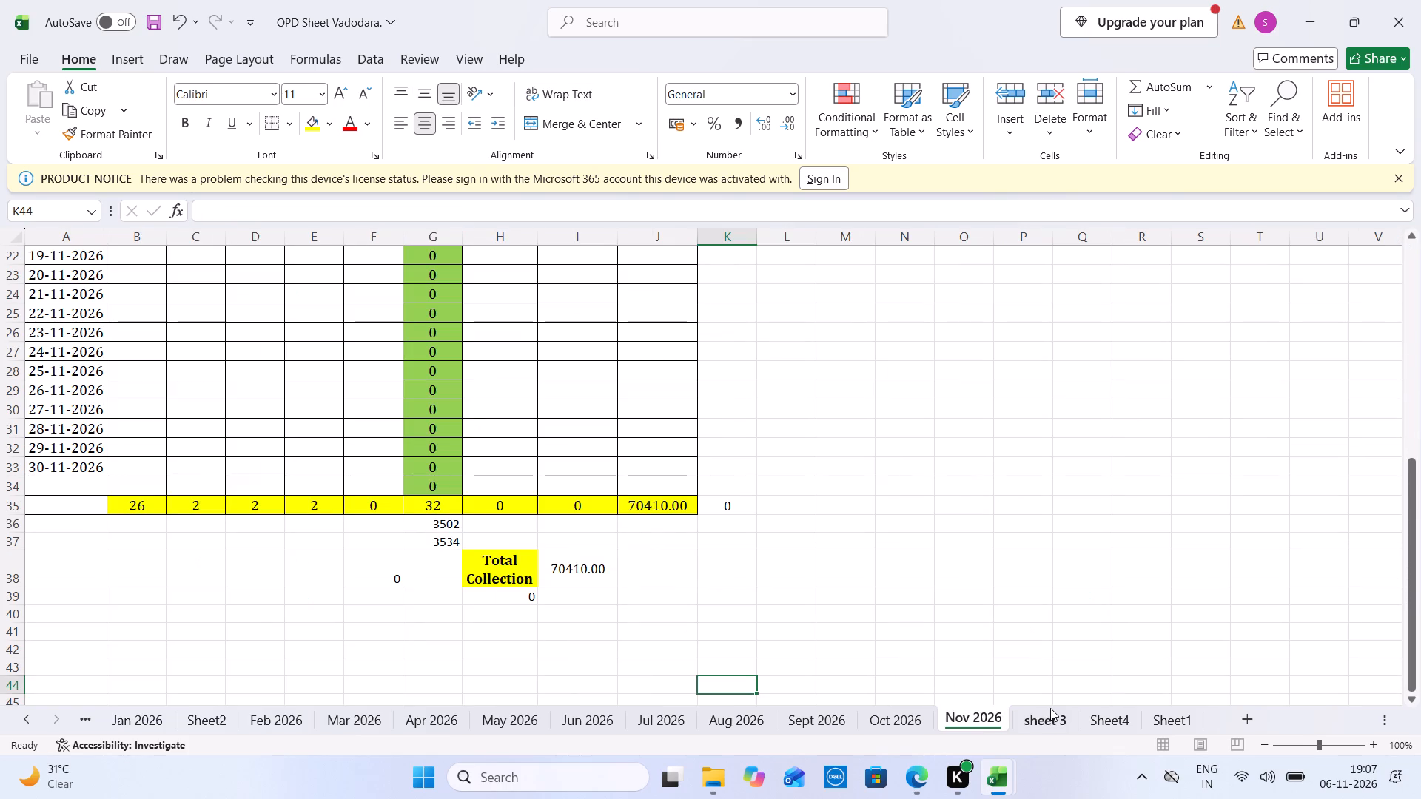
{"action": "left_click", "coordinate": [1050, 708]}
{"action": "left_click", "coordinate": [1095, 328]}
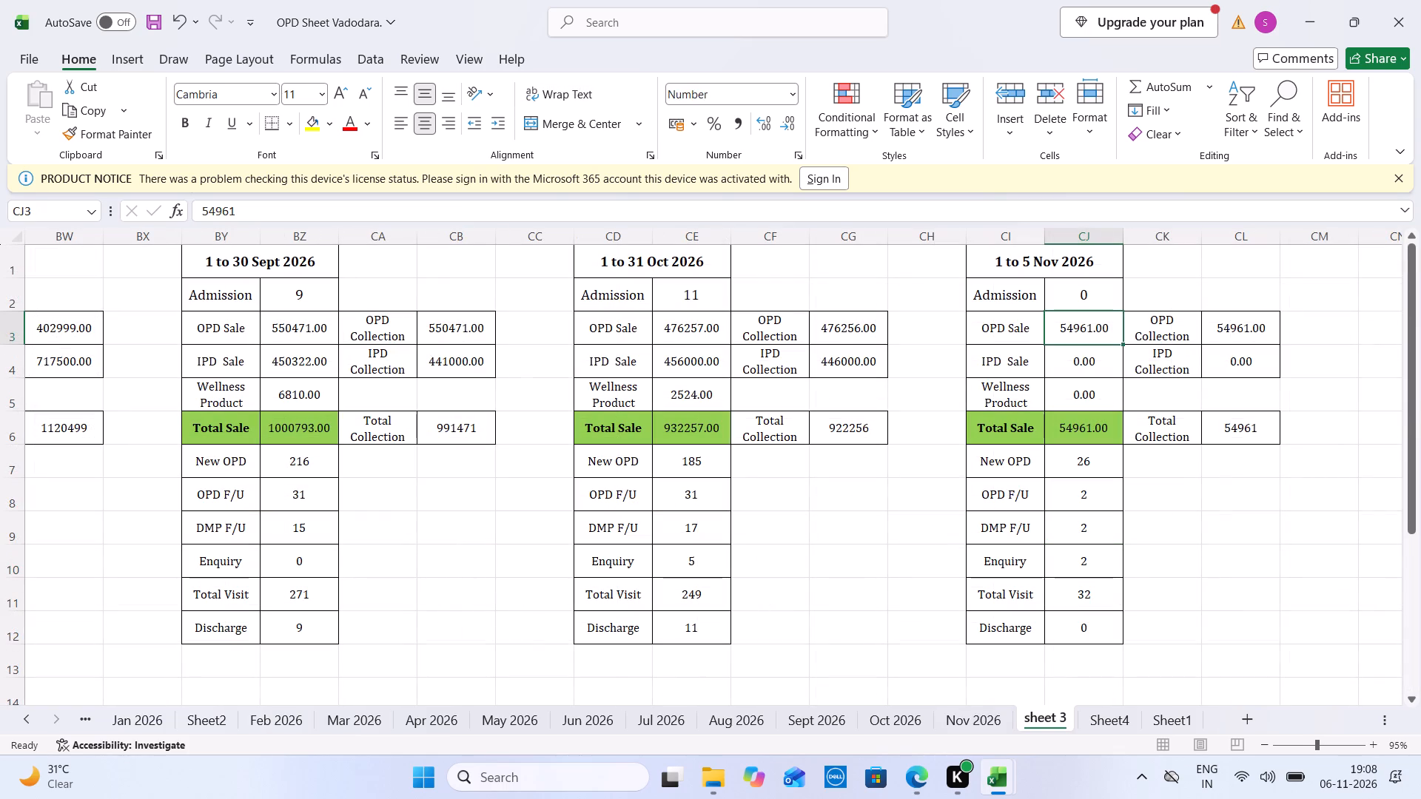
{"action": "type", "text": "70410"}
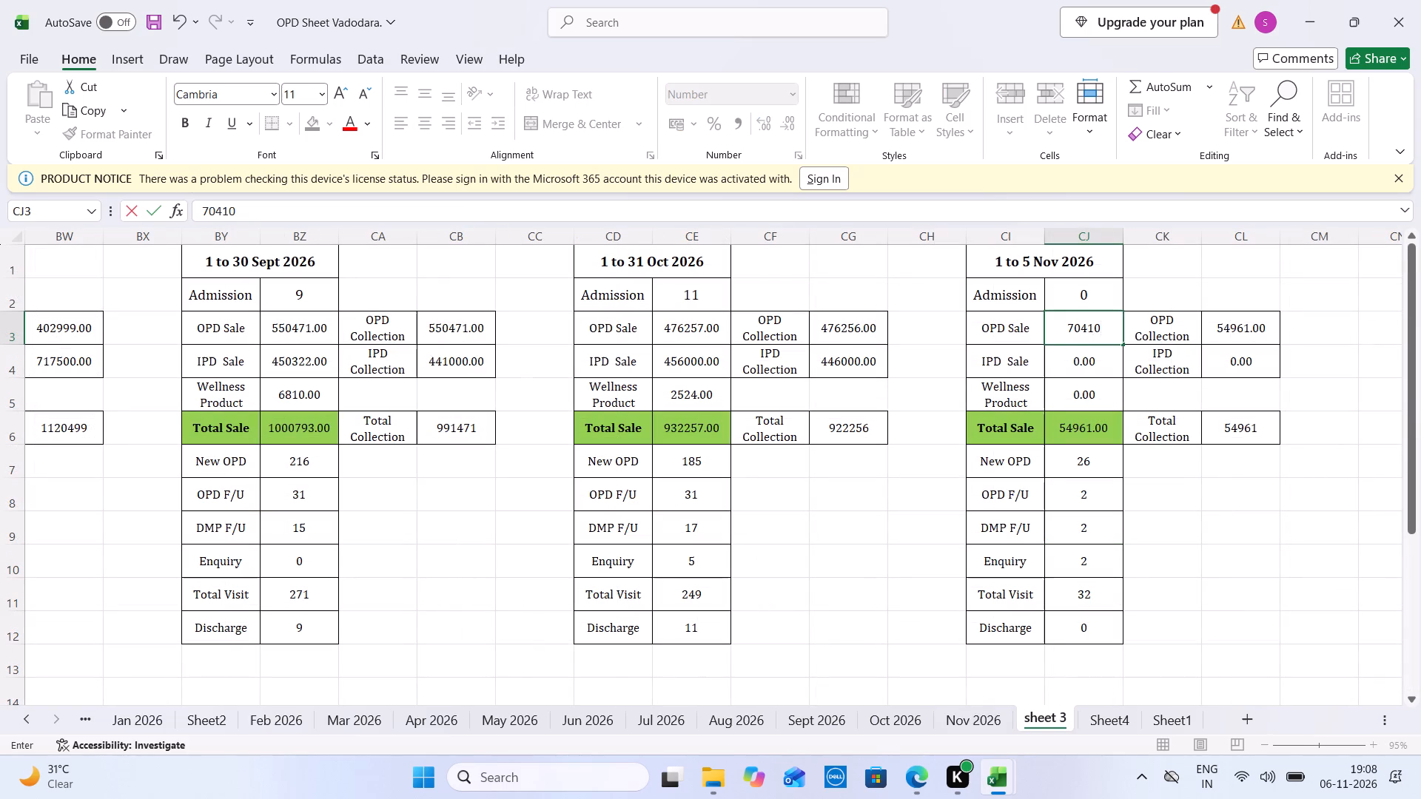
{"action": "left_click", "coordinate": [1241, 320]}
{"action": "type", "text": "70410"}
{"action": "key", "text": "Down"}
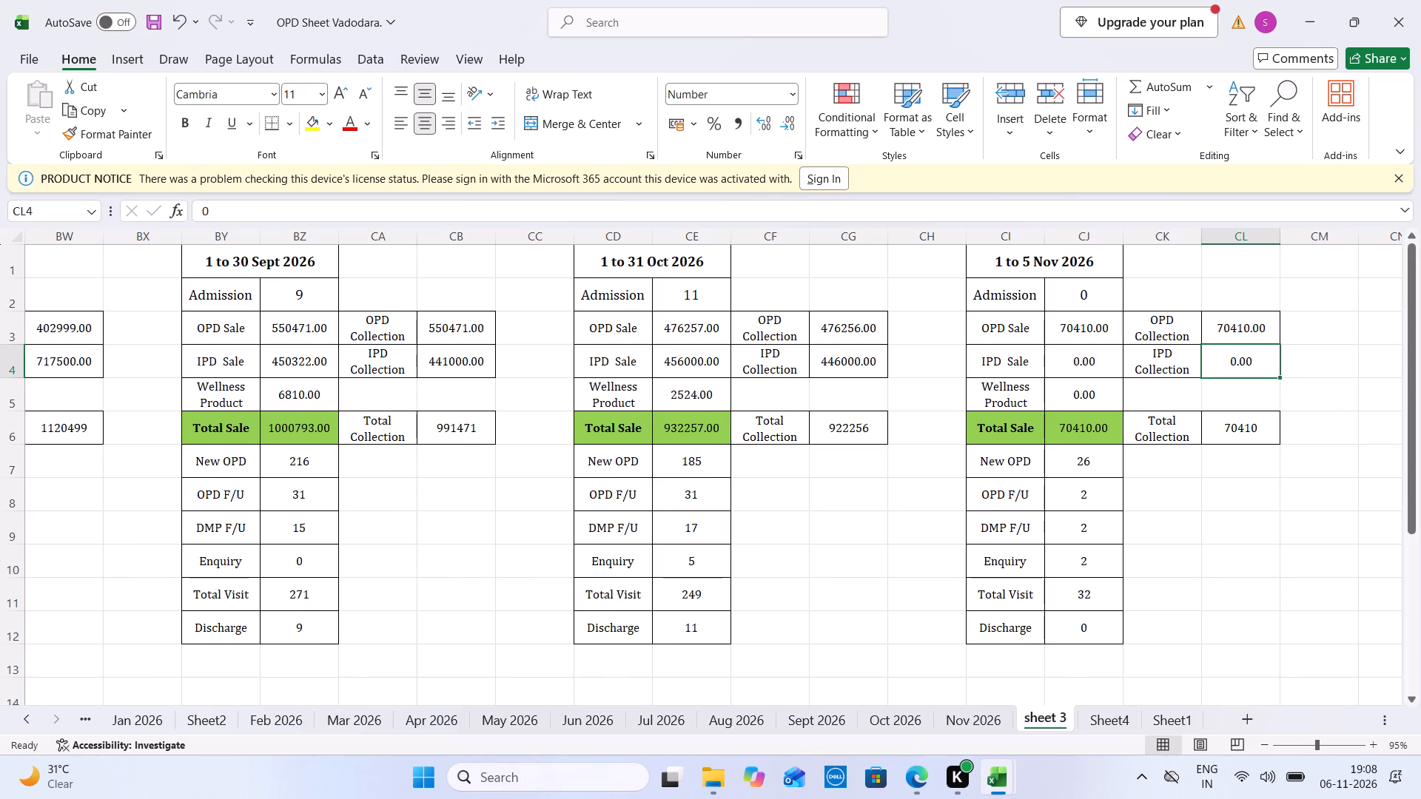
Close Vadodara's Daily_Collection_Report_NOV-2026 workbook.
{"action": "key", "text": "ctrl+Tab"}
{"action": "key", "text": "ctrl+Tab"}
{"action": "left_click", "coordinate": [1420, 0]}
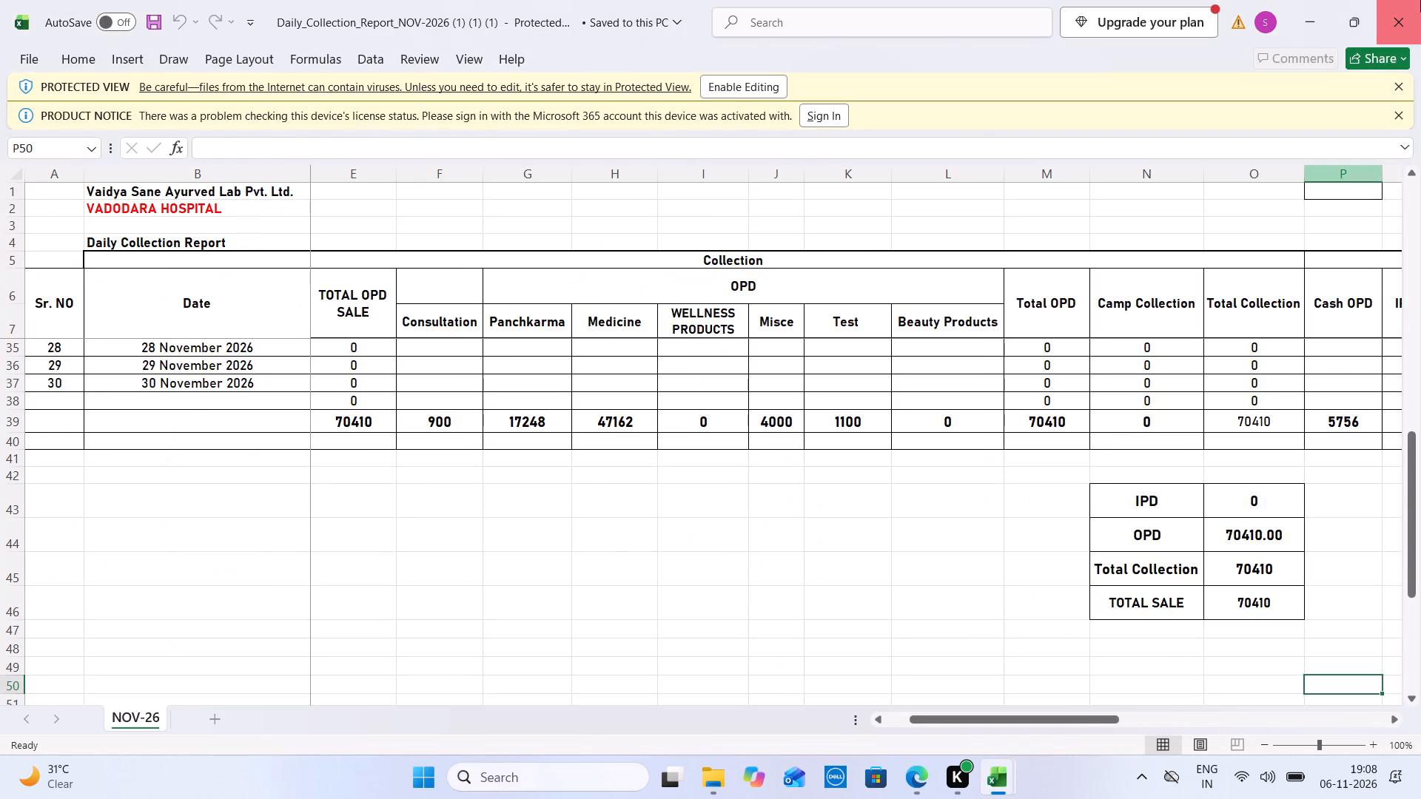
Change the November summary's heading on sheet 3 to 1 to 6 Nov 2026.
{"action": "double_click", "coordinate": [1032, 258]}
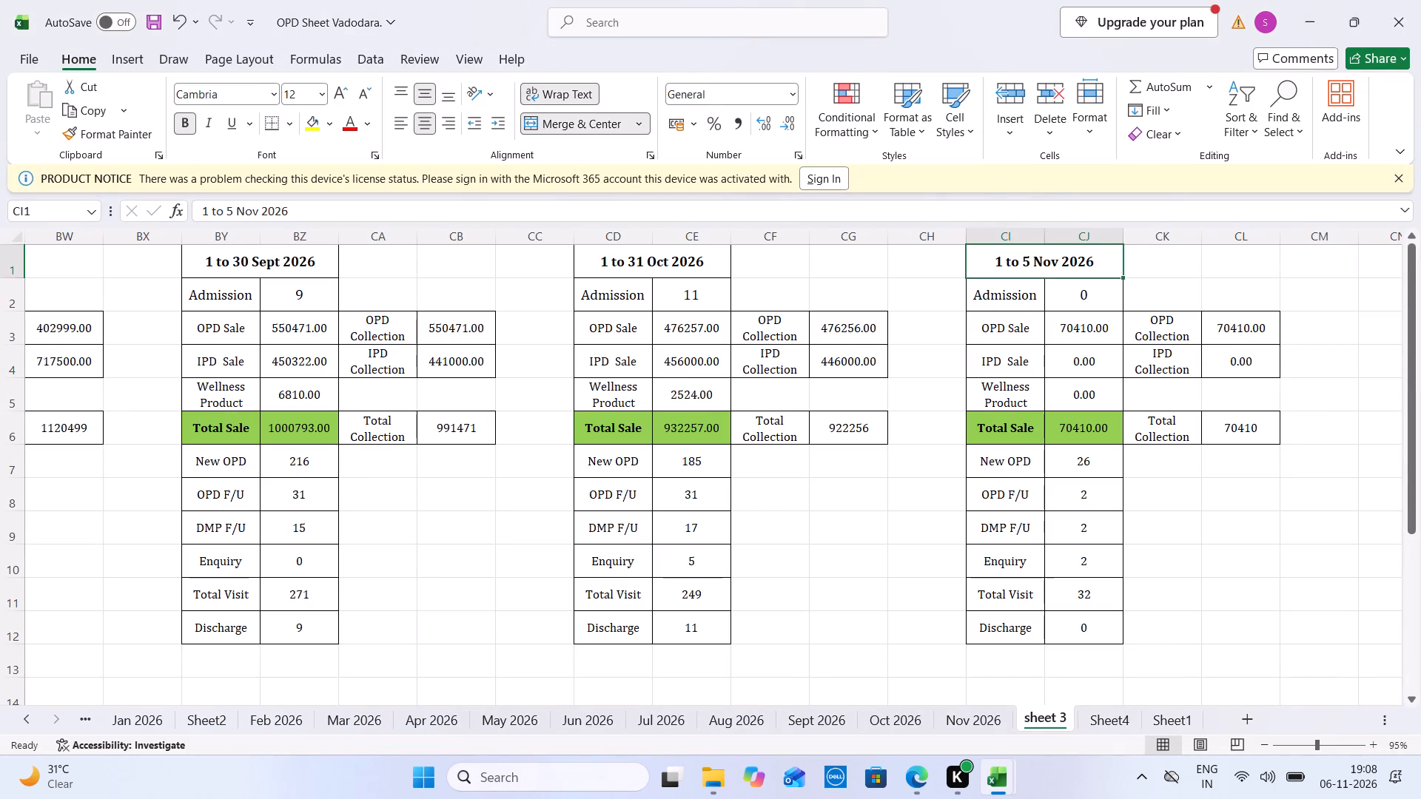
{"action": "key", "text": "BackSpace"}
{"action": "key", "text": "6"}
{"action": "left_click", "coordinate": [1281, 268]}
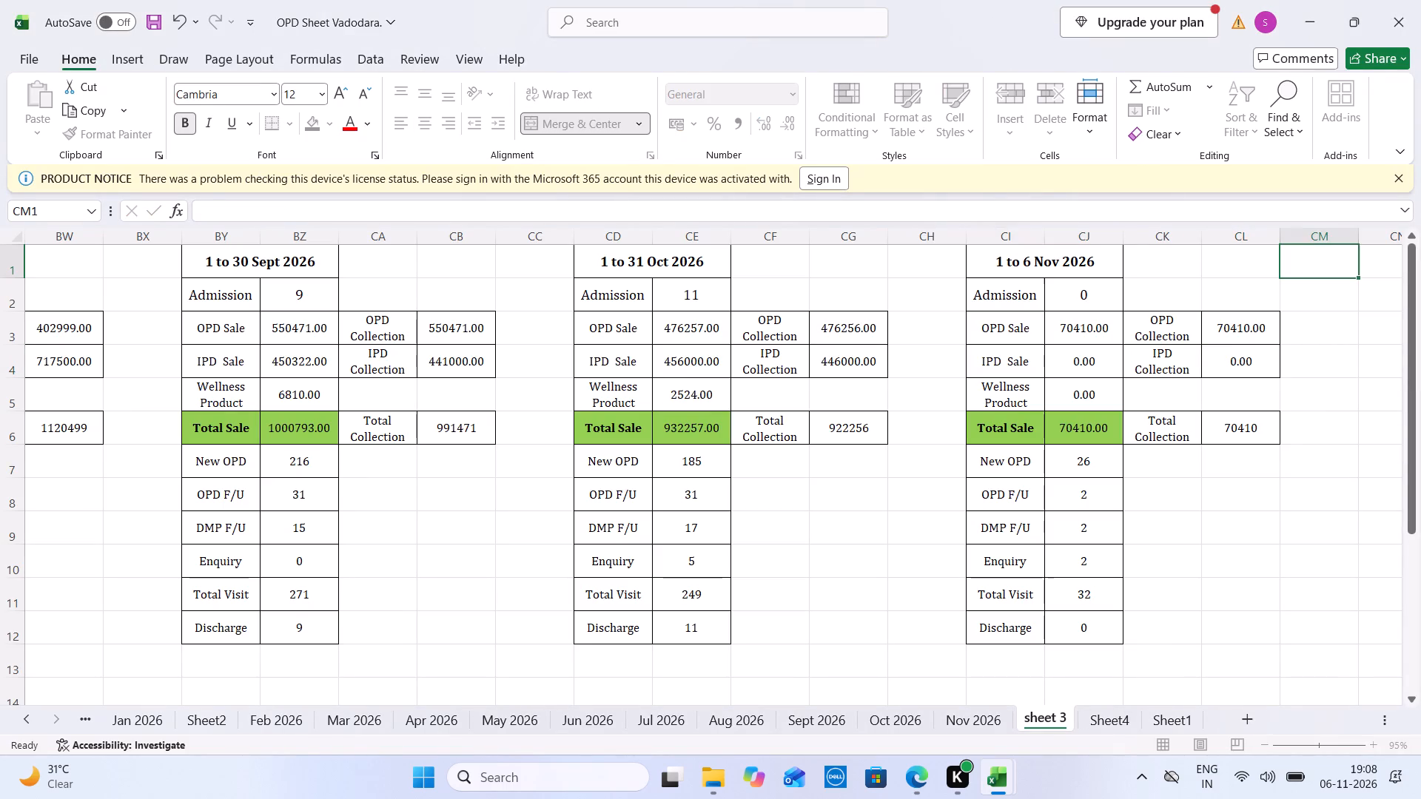
Copy the whole 1 to 6 Nov 2026 summary block, from its heading through Discharge, including the collection columns.
{"action": "left_click_drag", "start_coordinate": [1124, 261], "coordinate": [1102, 263]}
{"action": "left_click_drag", "start_coordinate": [1098, 263], "coordinate": [1277, 588]}
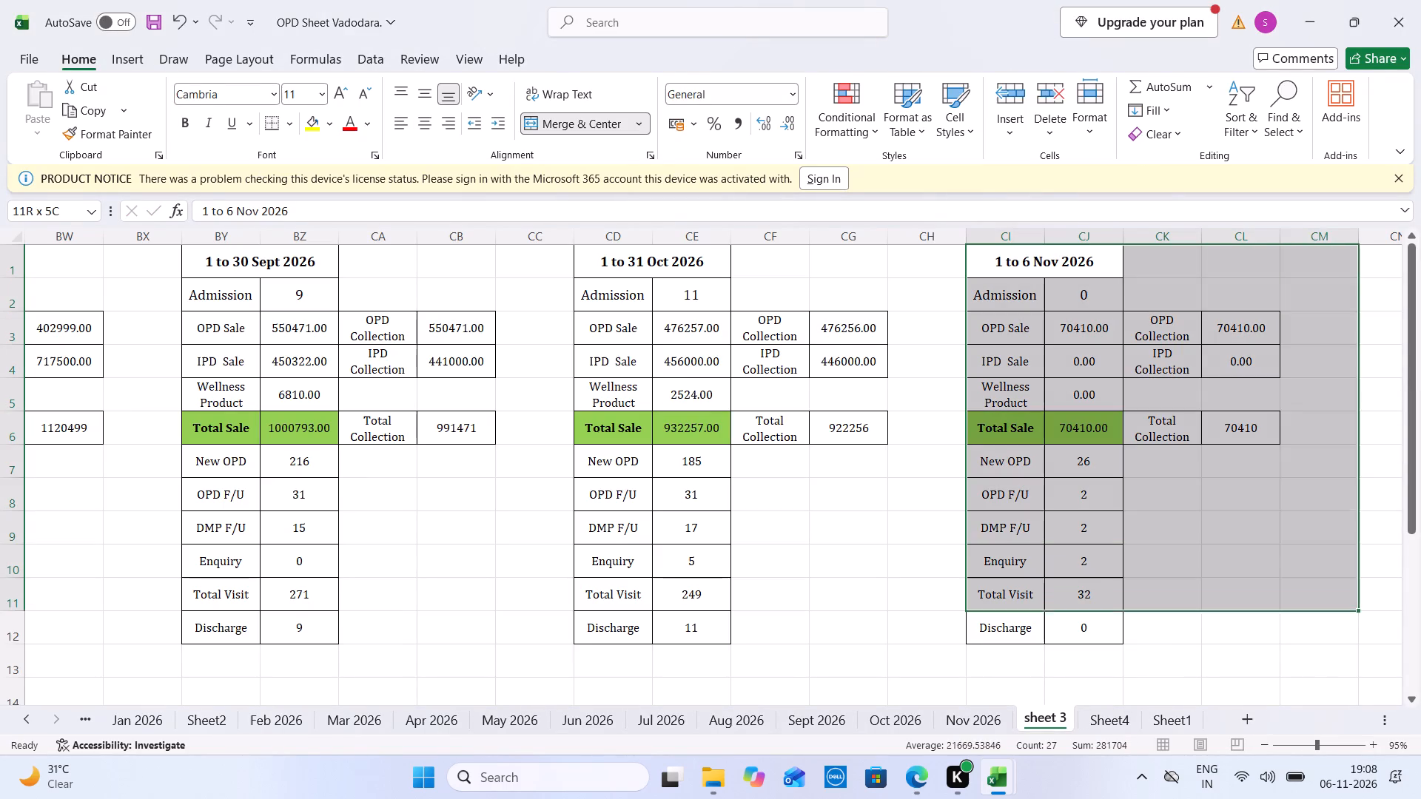
{"action": "left_click_drag", "start_coordinate": [1277, 588], "coordinate": [1254, 621]}
{"action": "key", "text": "ctrl+c"}
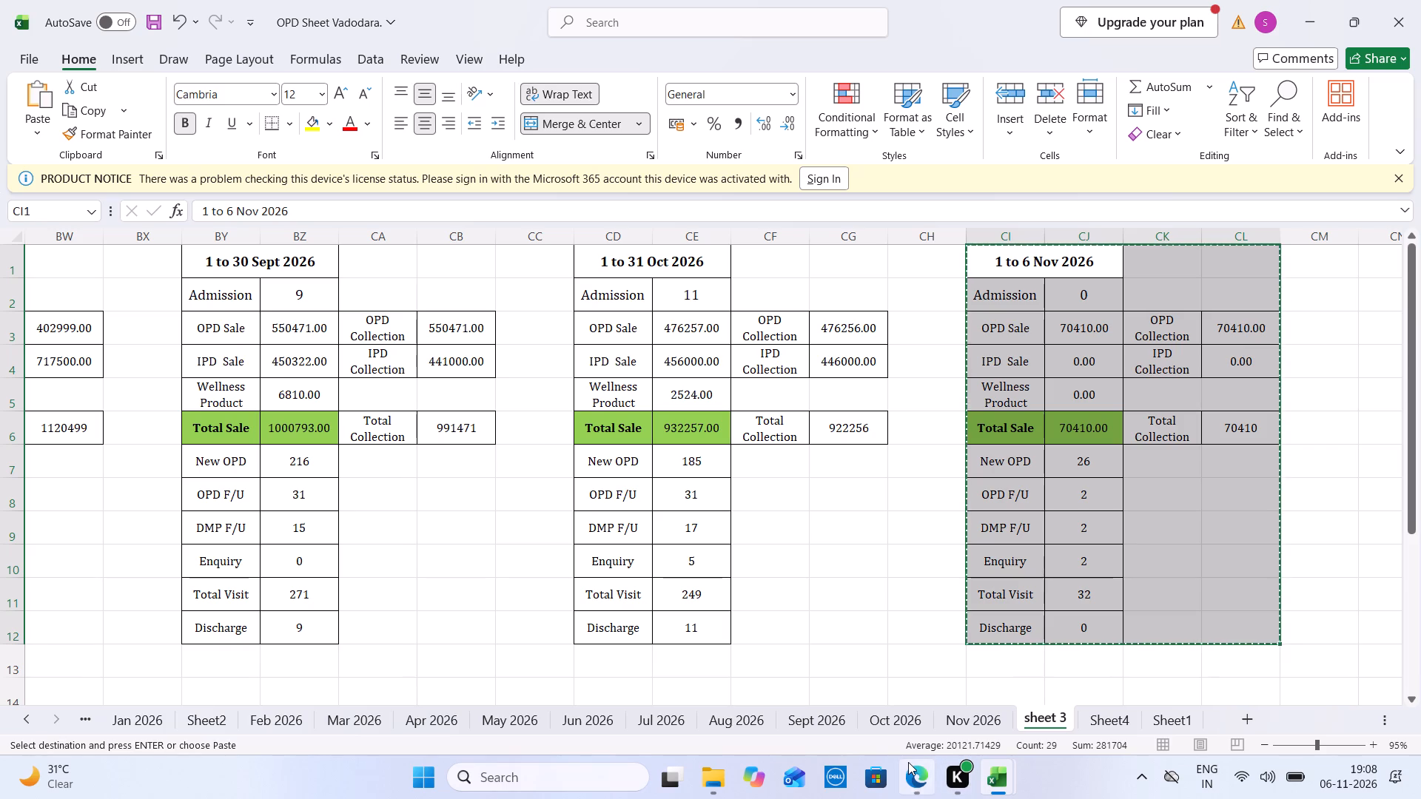
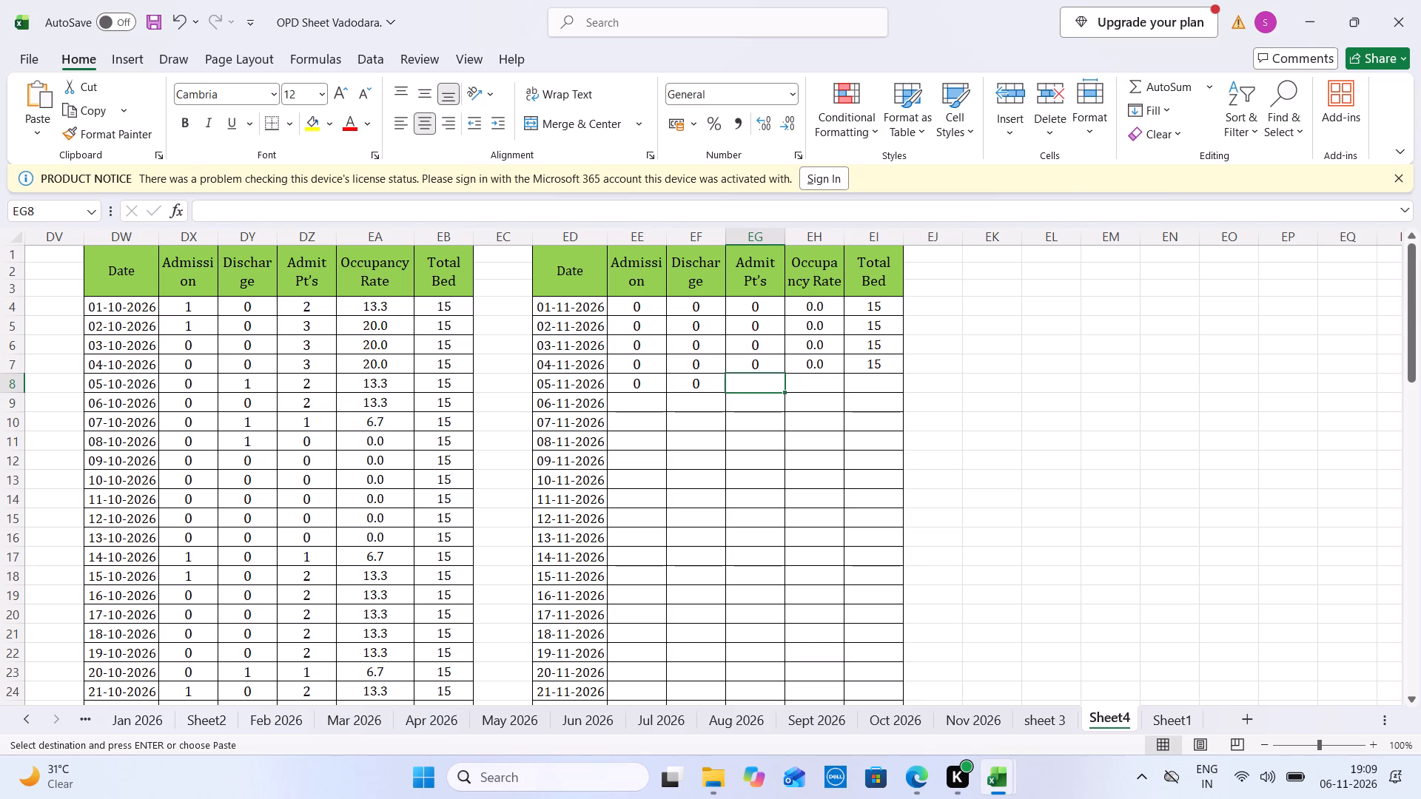
Copy the Admit Pt's, Occupancy Rate and Total Bed cells of 3 and 4 November into the 5 and 6 November rows.
{"action": "left_click_drag", "start_coordinate": [764, 354], "coordinate": [871, 365]}
{"action": "key", "text": "ctrl+c"}
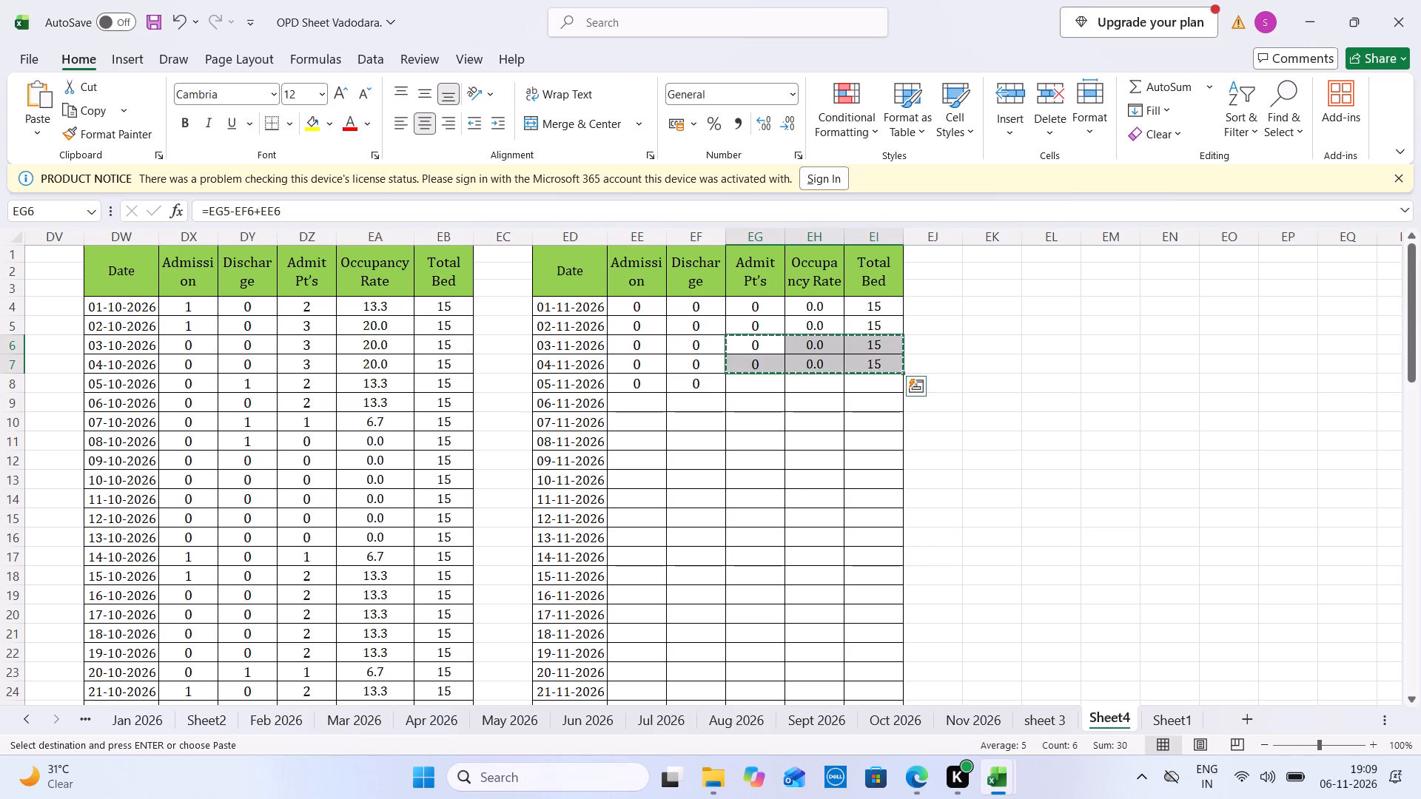
{"action": "key", "text": "Down"}
{"action": "key", "text": "Down"}
{"action": "key", "text": "ctrl+v"}
Enter 0 for both Admission and Discharge on 06-11-2026 and save the Vadodara OPD workbook.
{"action": "left_click", "coordinate": [629, 390]}
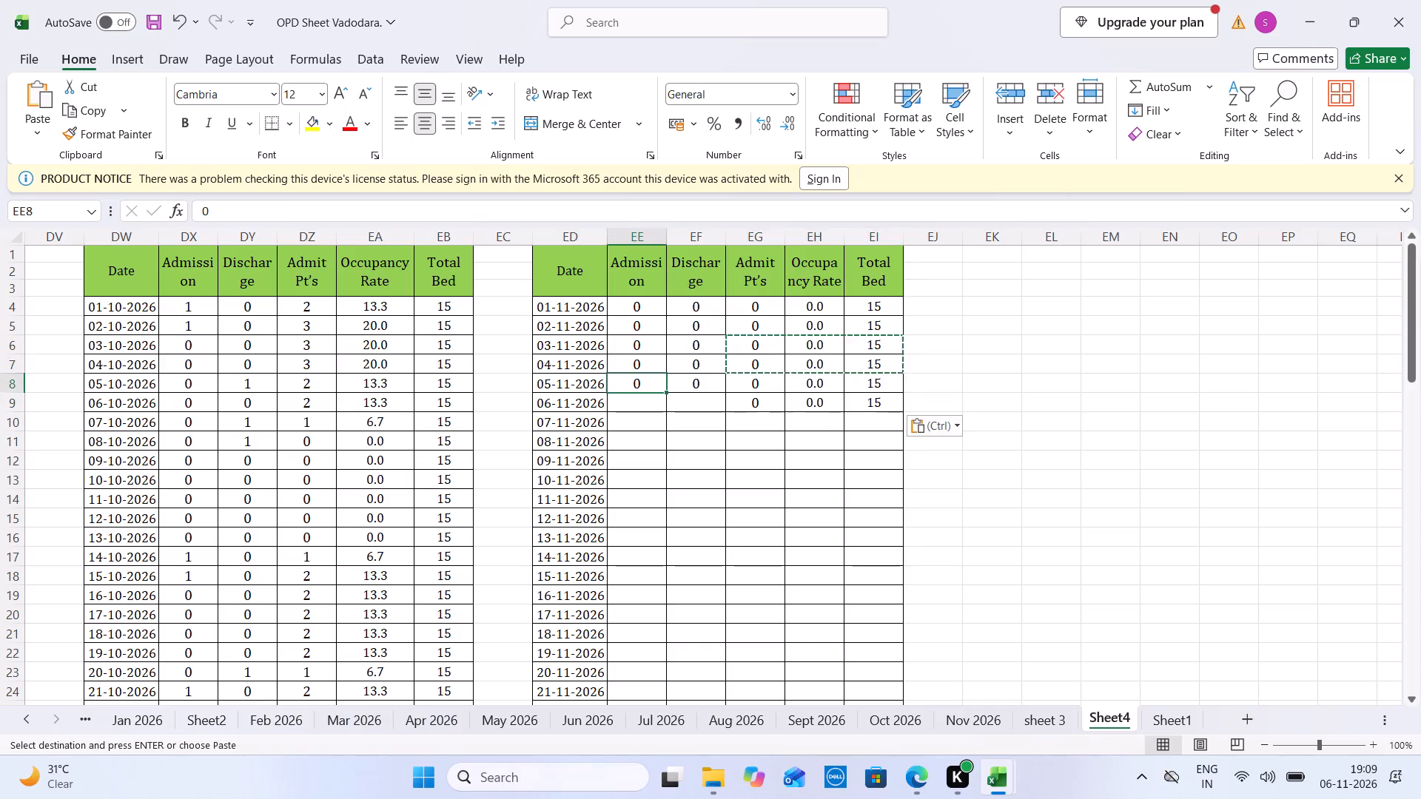
{"action": "key", "text": "Down"}
{"action": "key", "text": "0"}
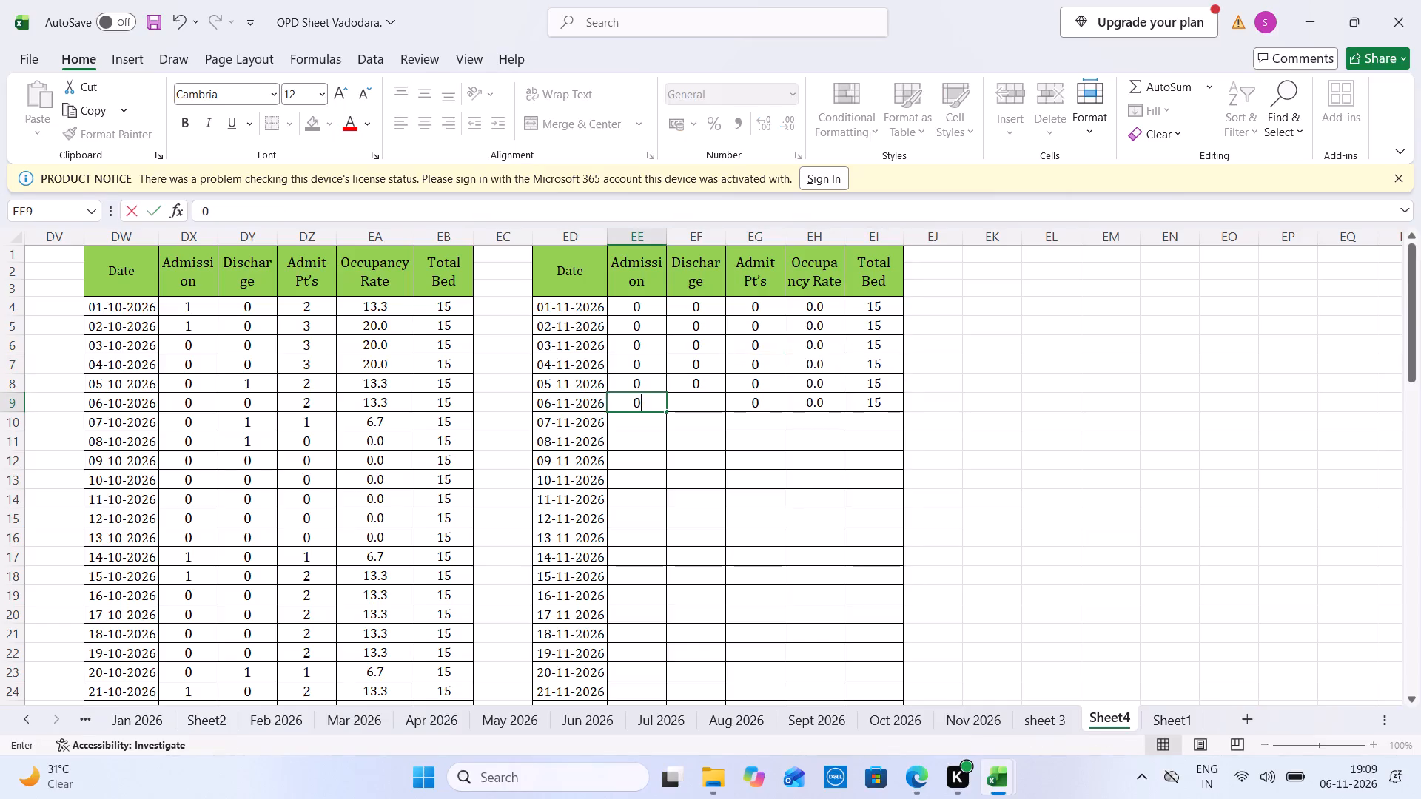
{"action": "key", "text": "Right"}
{"action": "key", "text": "0"}
{"action": "key", "text": "Right"}
{"action": "key", "text": "ctrl+s"}
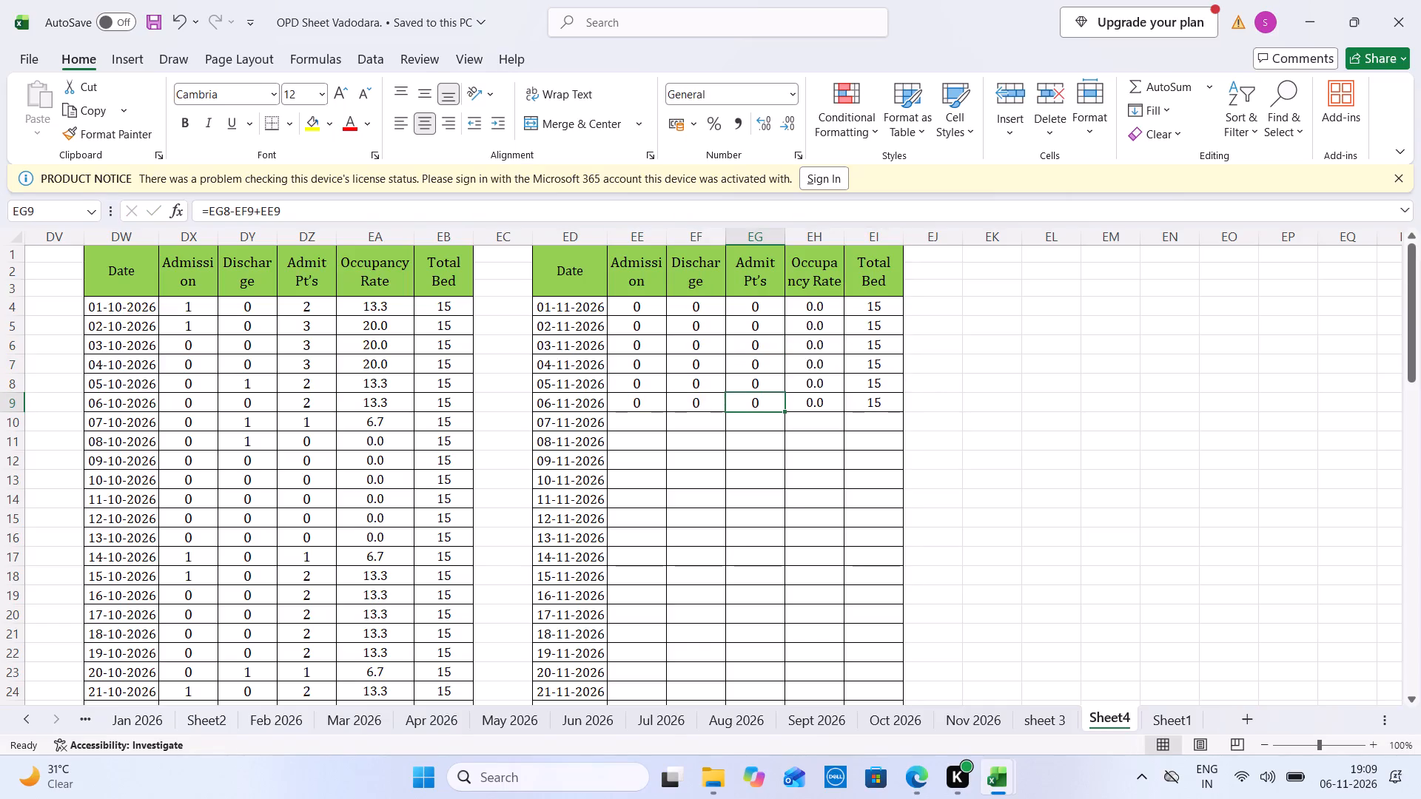
Examine the Nov-26 Ticket Size and Revenue Per Occupied Bed columns on the MIS _4 Hospital sheet.
{"action": "key", "text": "ctrl+Tab"}
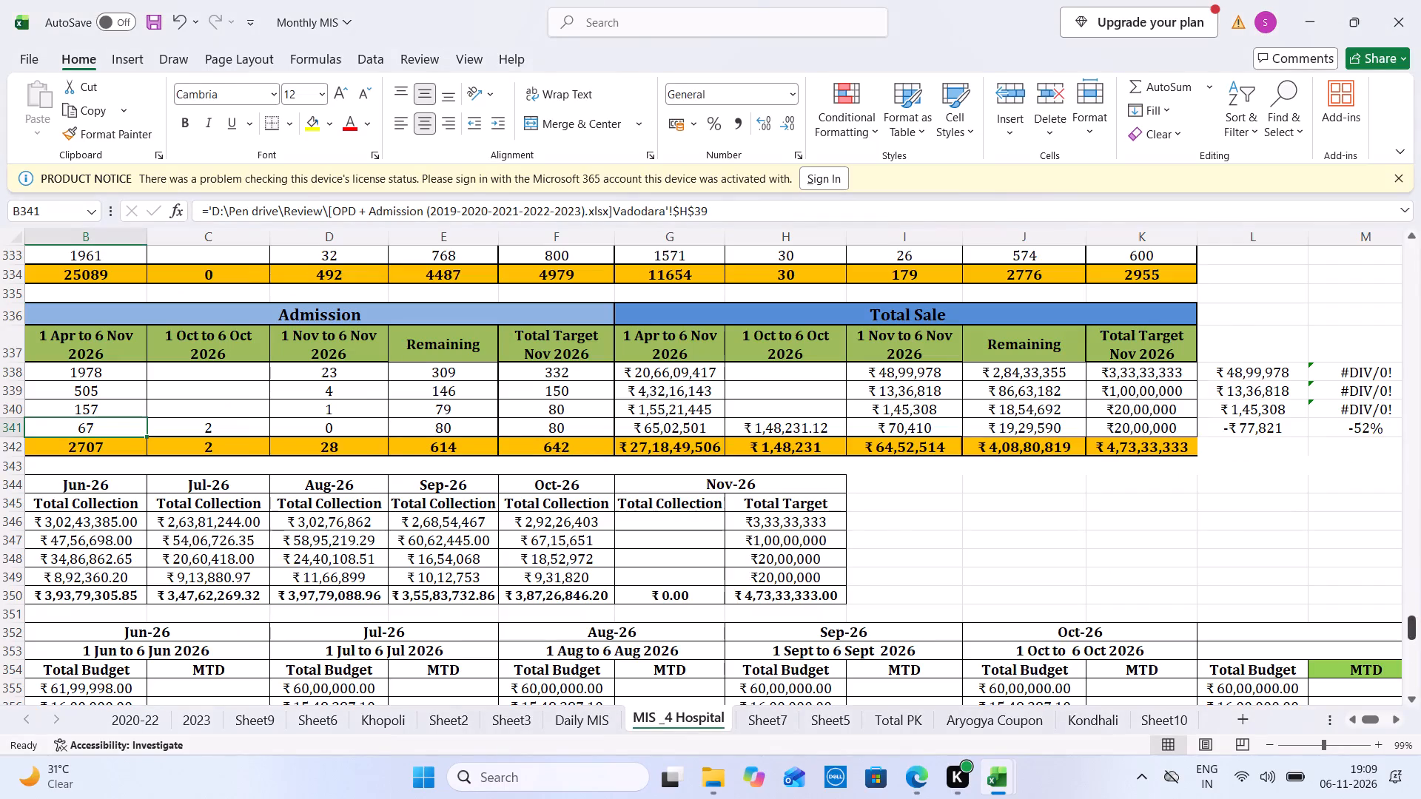
{"action": "left_click", "coordinate": [1411, 669]}
{"action": "left_click", "coordinate": [1411, 669]}
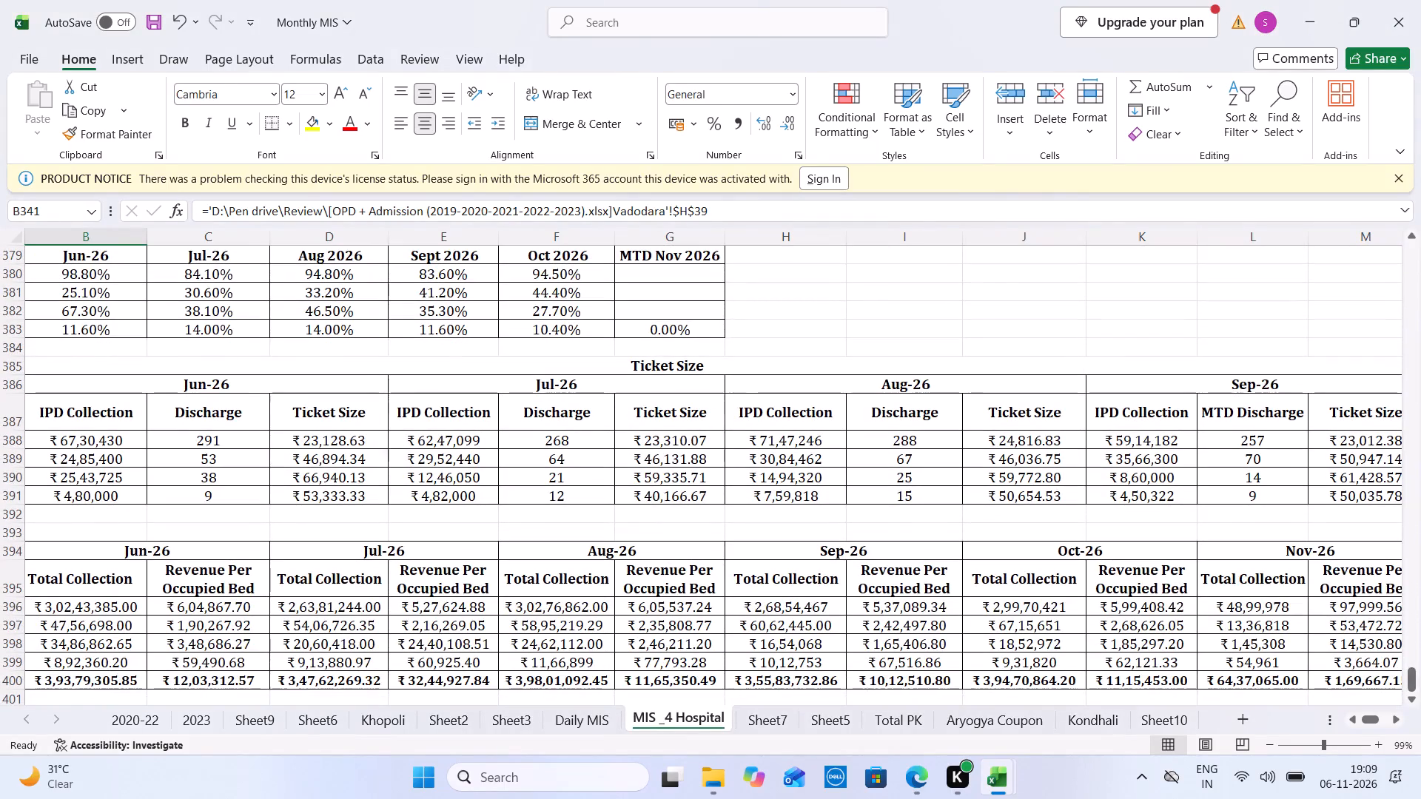
{"action": "left_click", "coordinate": [693, 314]}
{"action": "key", "text": "Right"}
{"action": "key", "text": "Right"}
{"action": "key", "text": "Right"}
{"action": "key", "text": "Right"}
{"action": "key", "text": "Right"}
{"action": "key", "text": "Right"}
{"action": "key", "text": "Right"}
{"action": "key", "text": "Right"}
{"action": "key", "text": "Right"}
{"action": "key", "text": "Right"}
{"action": "key", "text": "Right"}
{"action": "key", "text": "Right"}
{"action": "key", "text": "Right"}
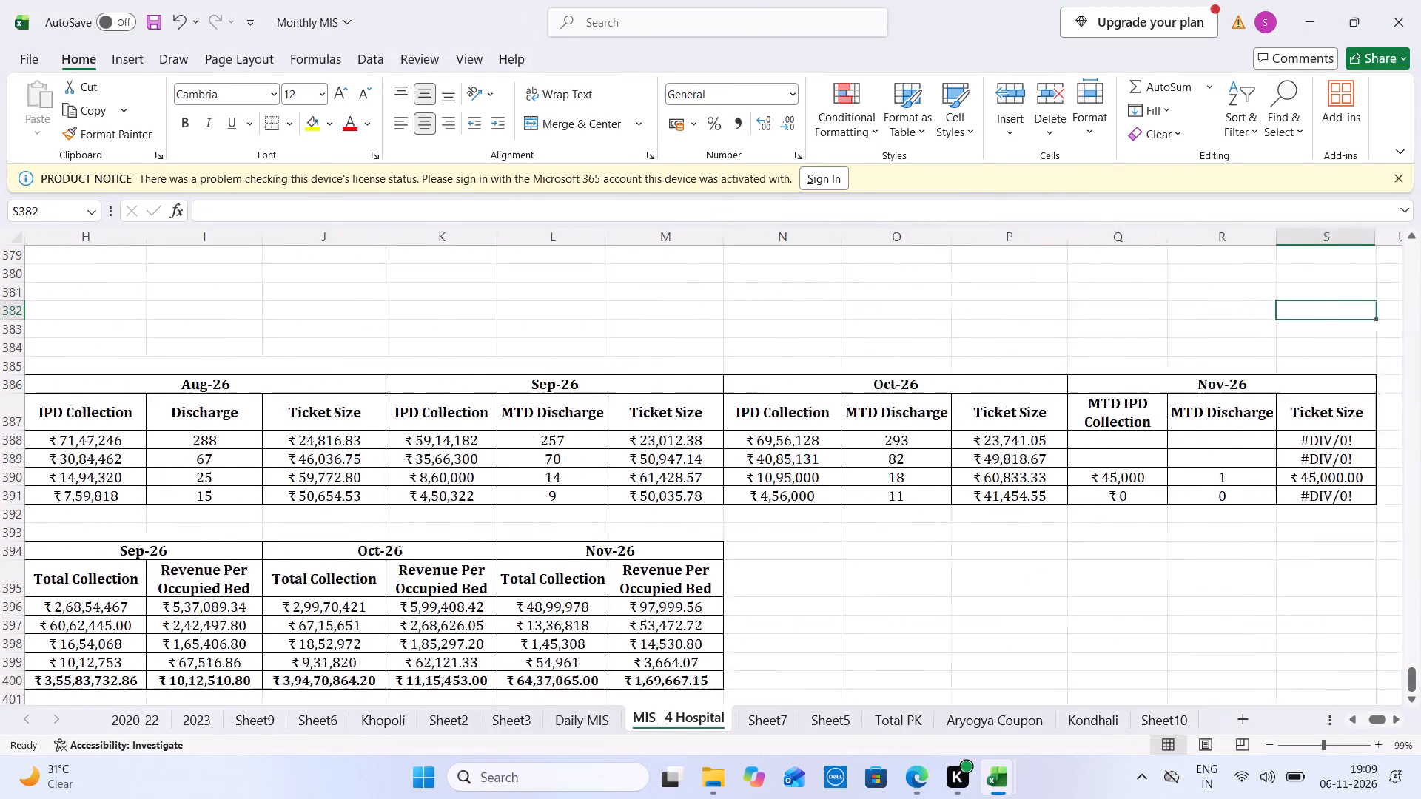
{"action": "key", "text": "Right"}
Set Vadodara's Nov-26 Total Collection on MIS _4 Hospital to 70410, using the Nov 2026 sheet's total, and save the Monthly MIS workbook.
{"action": "key", "text": "ctrl+Tab"}
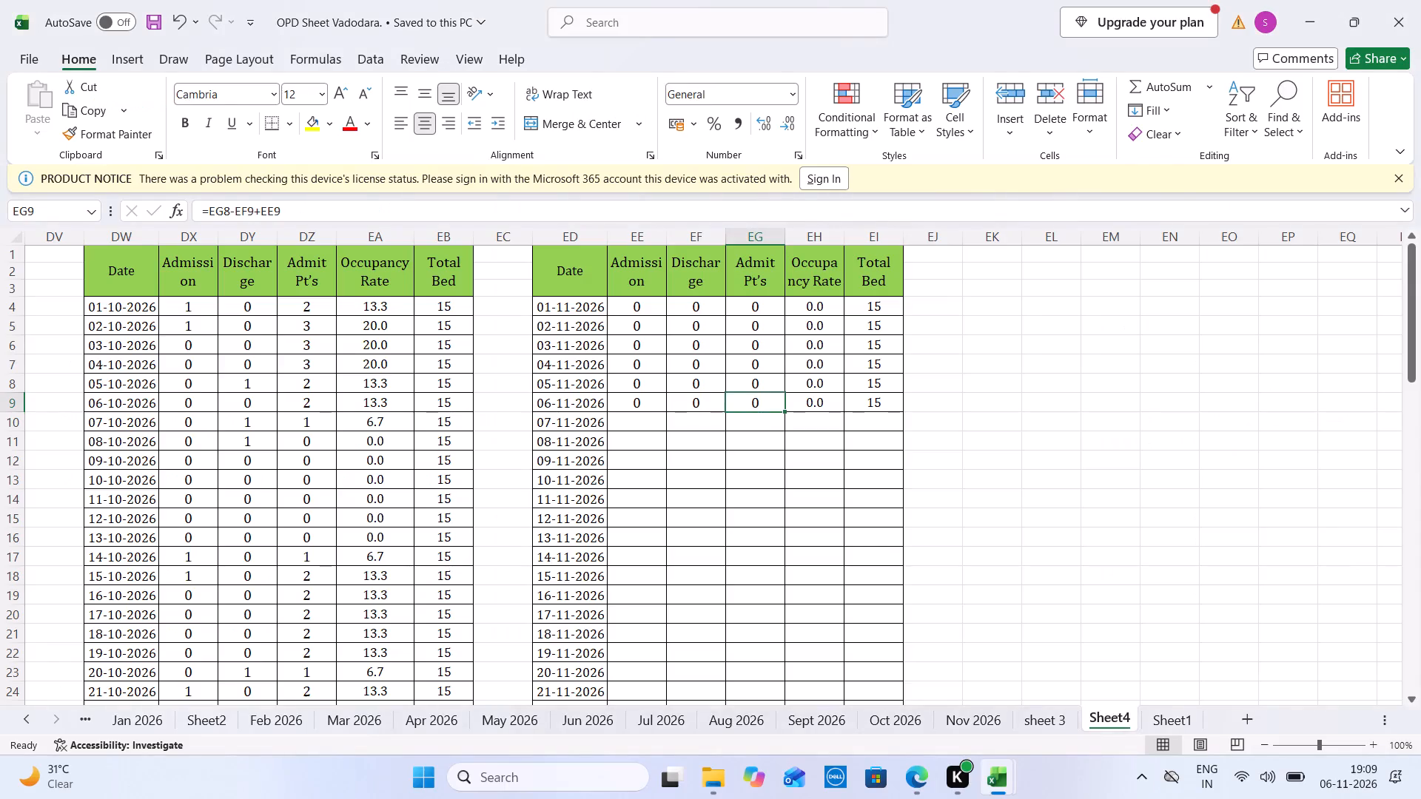
{"action": "left_click", "coordinate": [974, 709]}
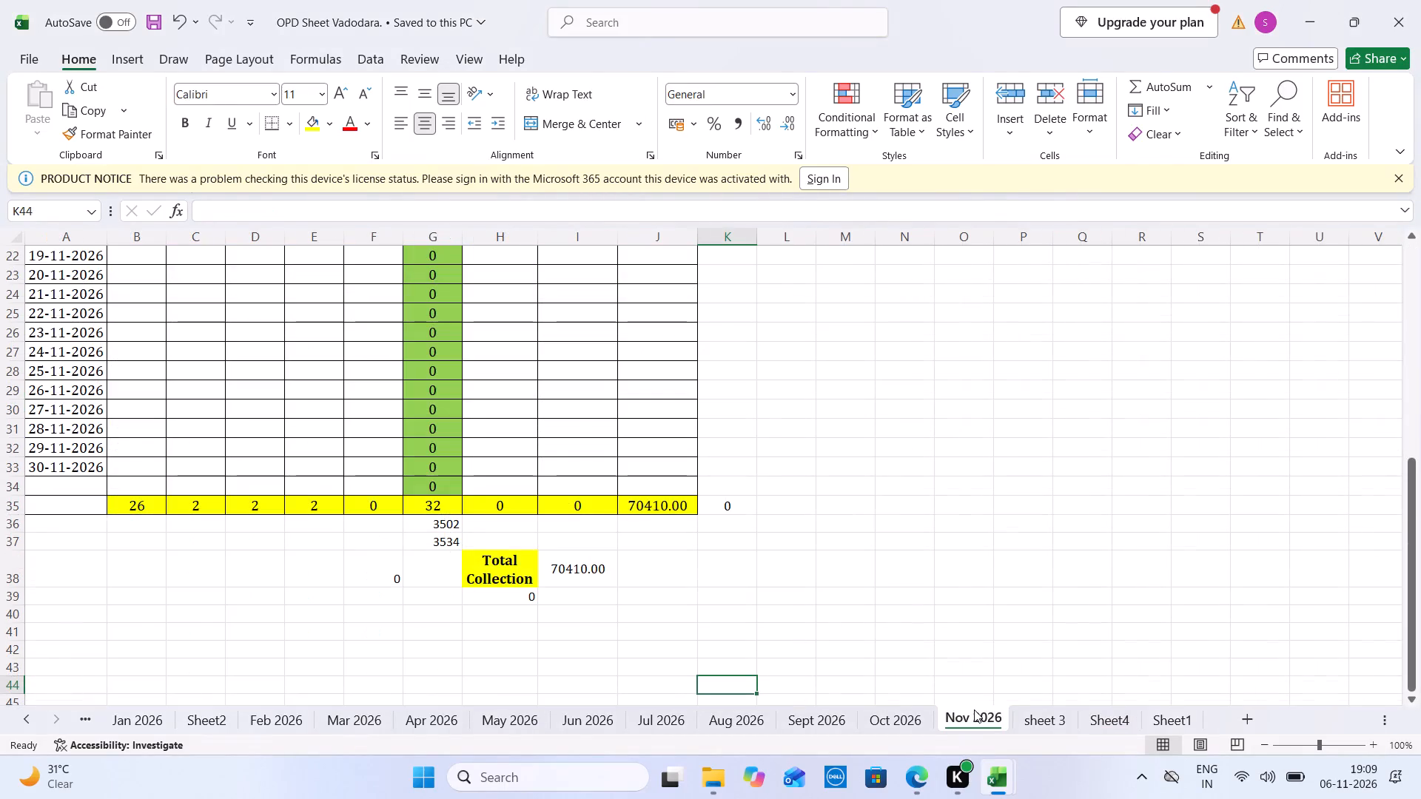
{"action": "key", "text": "ctrl+Tab"}
{"action": "key", "text": "Left"}
{"action": "key", "text": "Left"}
{"action": "key", "text": "Left"}
{"action": "key", "text": "Left"}
{"action": "key", "text": "Left"}
{"action": "key", "text": "Left"}
{"action": "key", "text": "Left"}
{"action": "key", "text": "Left"}
{"action": "key", "text": "Left"}
{"action": "key", "text": "Left"}
{"action": "key", "text": "Left"}
{"action": "key", "text": "Left"}
{"action": "key", "text": "Left"}
{"action": "key", "text": "Left"}
{"action": "key", "text": "Left"}
{"action": "key", "text": "Left"}
{"action": "key", "text": "Left"}
{"action": "key", "text": "Left"}
{"action": "key", "text": "Left"}
{"action": "key", "text": "Left"}
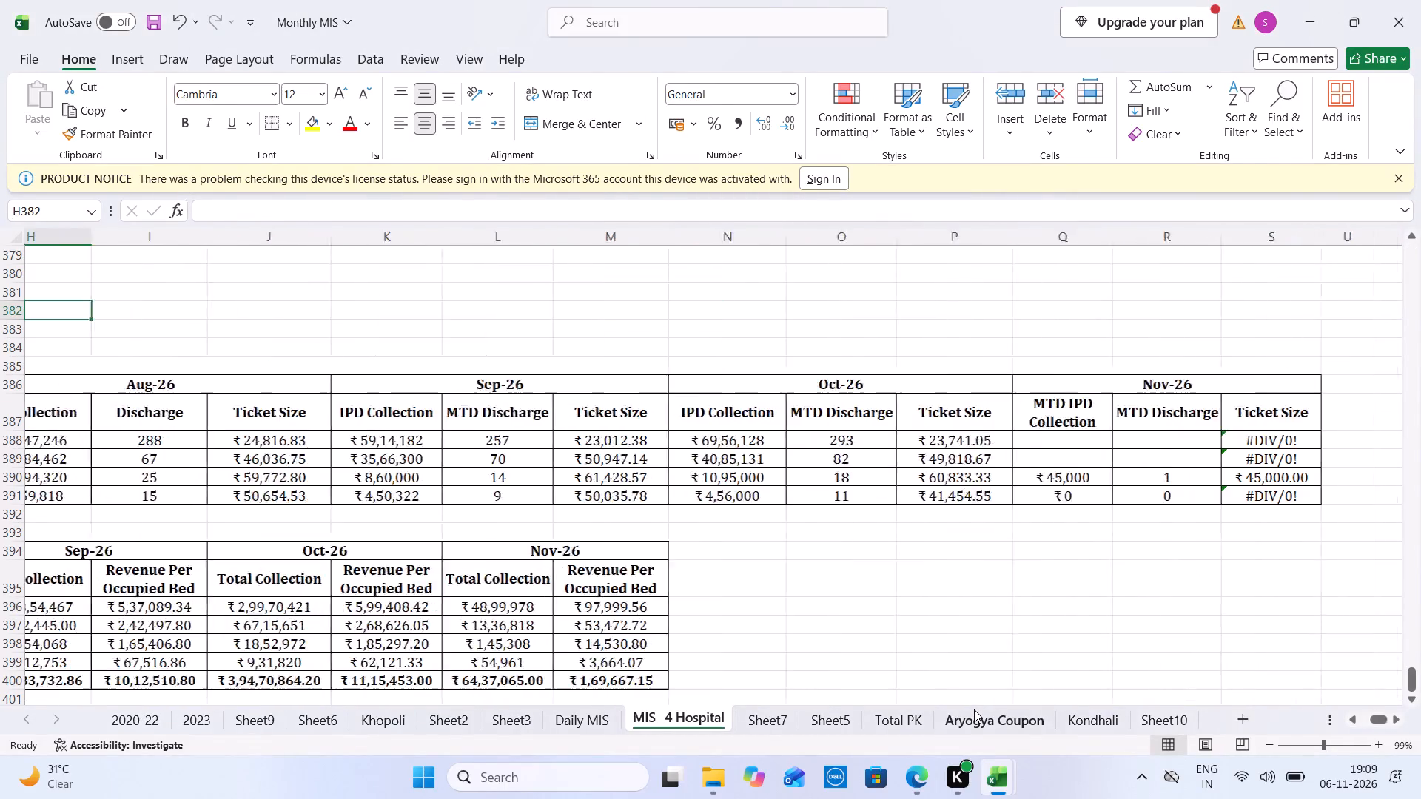
{"action": "key", "text": "Up"}
{"action": "key", "text": "Up"}
{"action": "key", "text": "Up"}
{"action": "key", "text": "Up"}
{"action": "key", "text": "Up"}
{"action": "key", "text": "Up"}
{"action": "key", "text": "Up"}
{"action": "key", "text": "Up"}
{"action": "key", "text": "Up"}
{"action": "key", "text": "Up"}
{"action": "key", "text": "Up"}
{"action": "key", "text": "Up"}
{"action": "key", "text": "Up"}
{"action": "key", "text": "Up"}
{"action": "key", "text": "Up"}
{"action": "key", "text": "Up"}
{"action": "key", "text": "Up"}
{"action": "key", "text": "Up"}
{"action": "key", "text": "Up"}
{"action": "key", "text": "Up"}
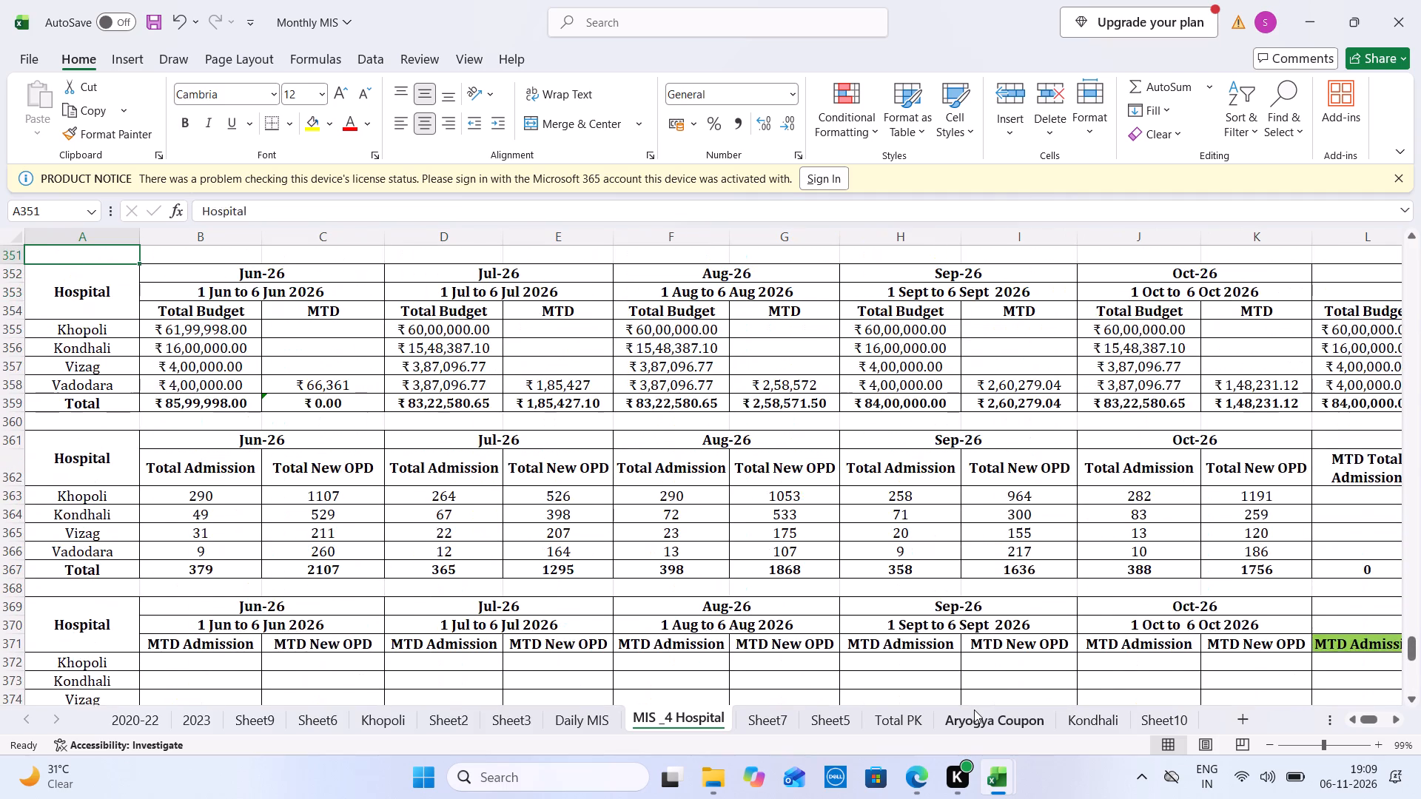
{"action": "key", "text": "Up"}
{"action": "key", "text": "Up"}
{"action": "key", "text": "Up"}
{"action": "key", "text": "Up"}
{"action": "key", "text": "Up"}
{"action": "key", "text": "Up"}
{"action": "key", "text": "Up"}
{"action": "key", "text": "Up"}
{"action": "key", "text": "Up"}
{"action": "key", "text": "Up"}
{"action": "key", "text": "Up"}
{"action": "key", "text": "Up"}
{"action": "key", "text": "Up"}
{"action": "key", "text": "Up"}
{"action": "key", "text": "Up"}
{"action": "key", "text": "Up"}
{"action": "key", "text": "Up"}
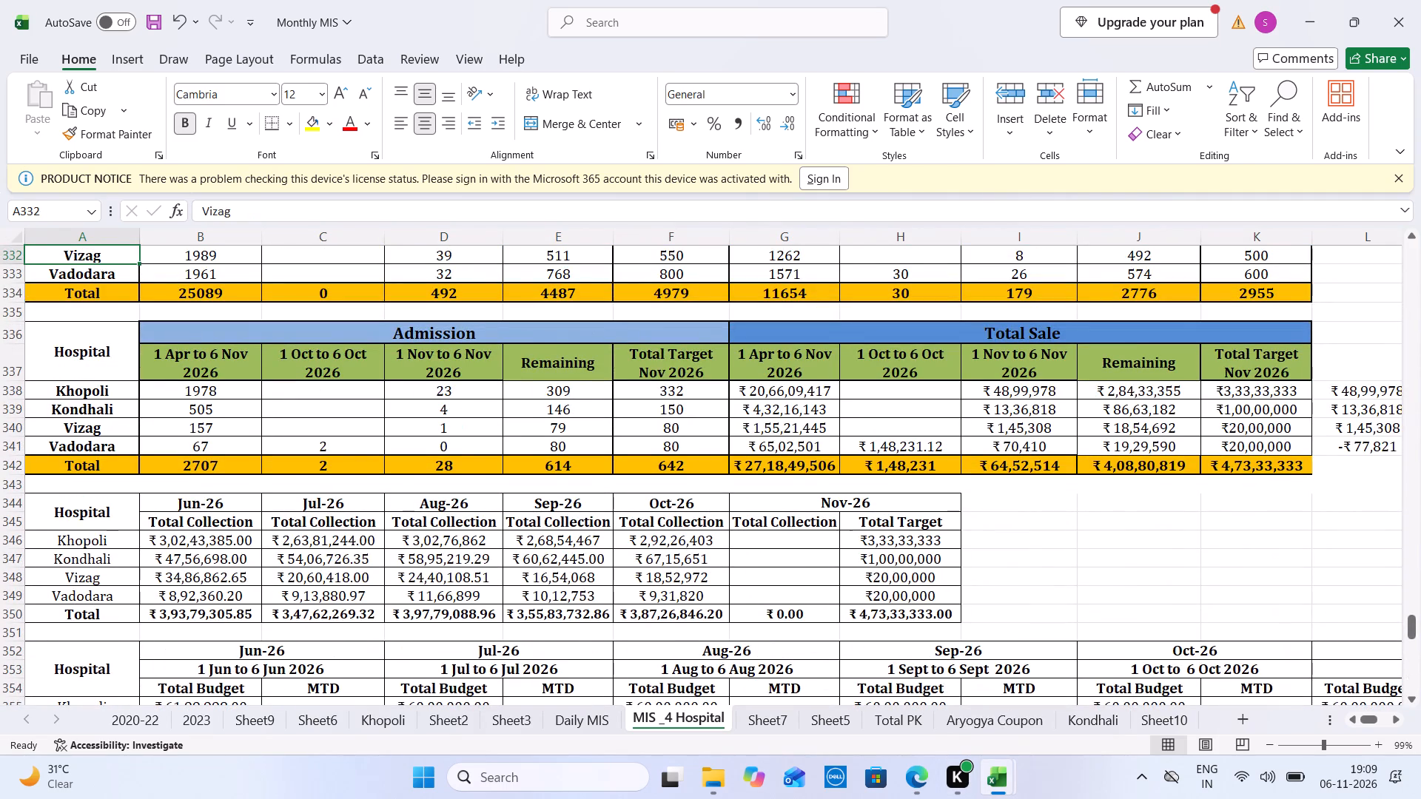
{"action": "left_click", "coordinate": [766, 601]}
{"action": "type", "text": "70410"}
{"action": "key", "text": "ctrl+s"}
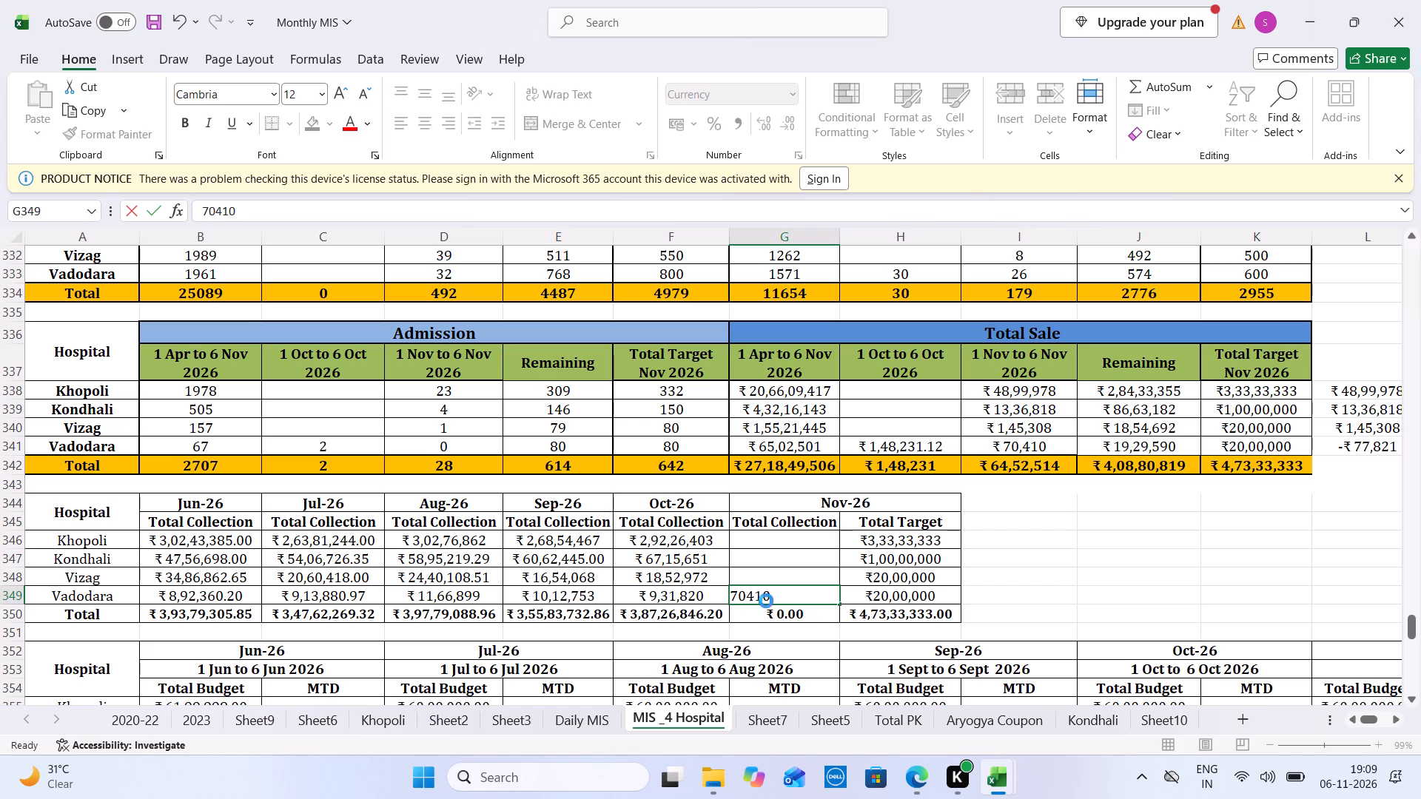
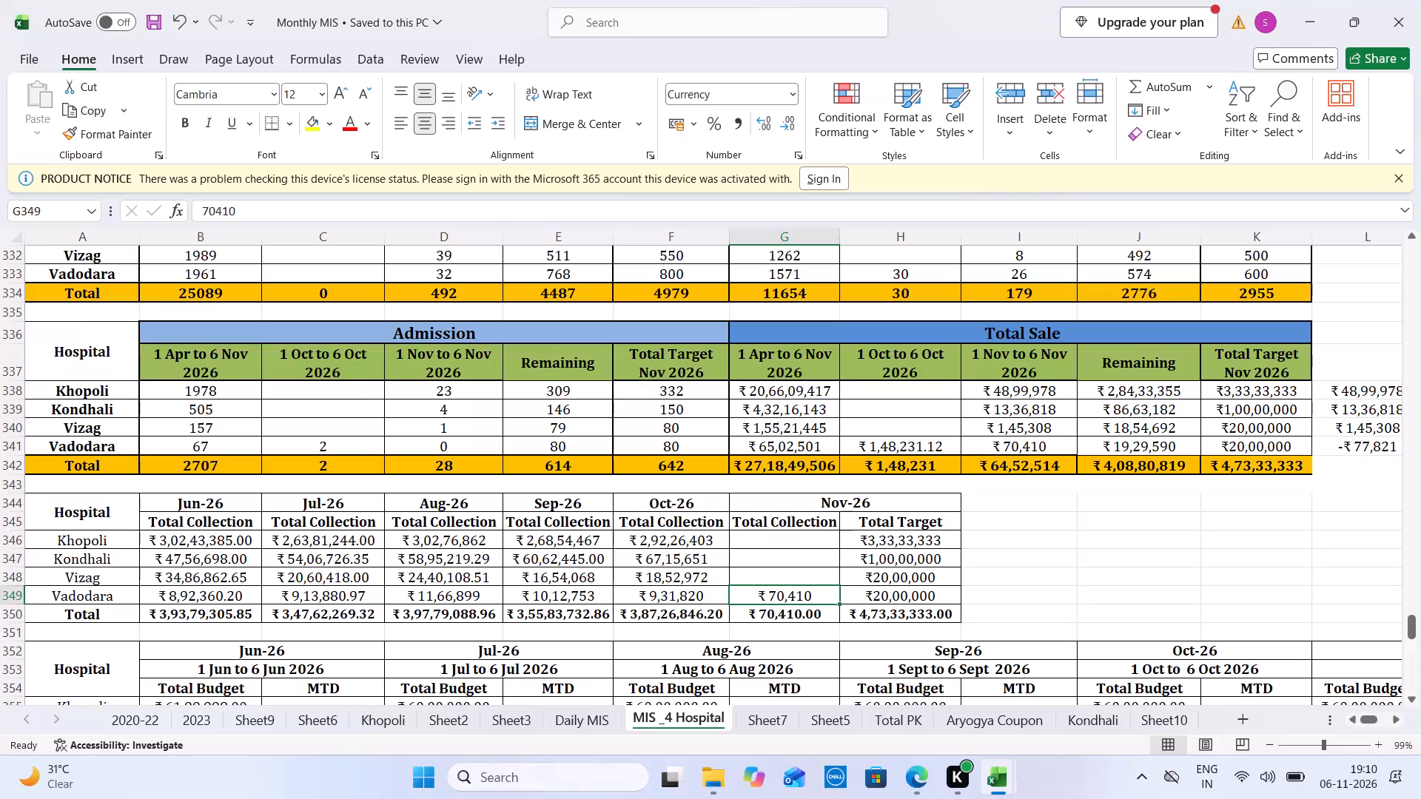
Save Monthly MIS, open OPD + Admission from the Review folder without updating links, view its Vadodara sheet, and close it with changes saved.
{"action": "key", "text": "ctrl+s"}
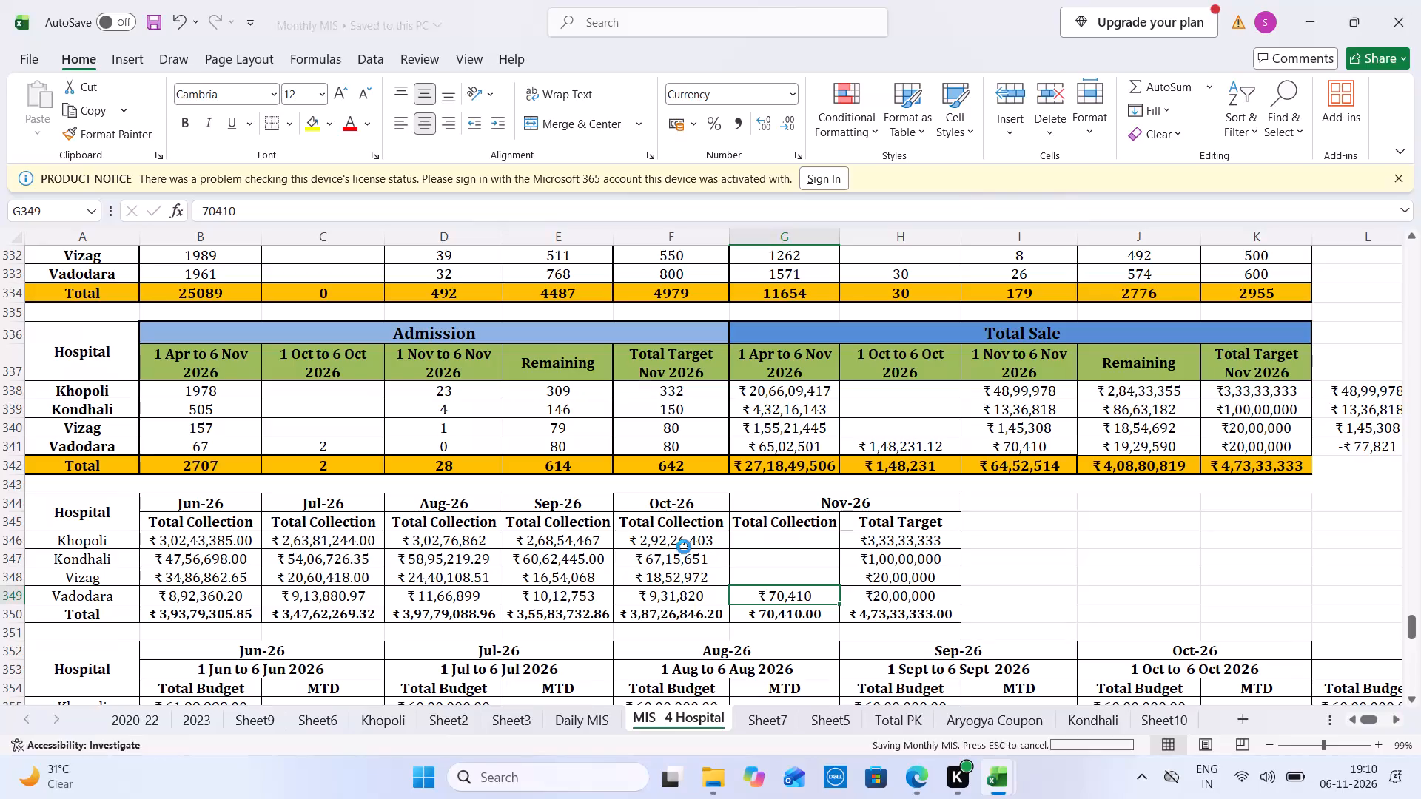
{"action": "left_click", "coordinate": [724, 779]}
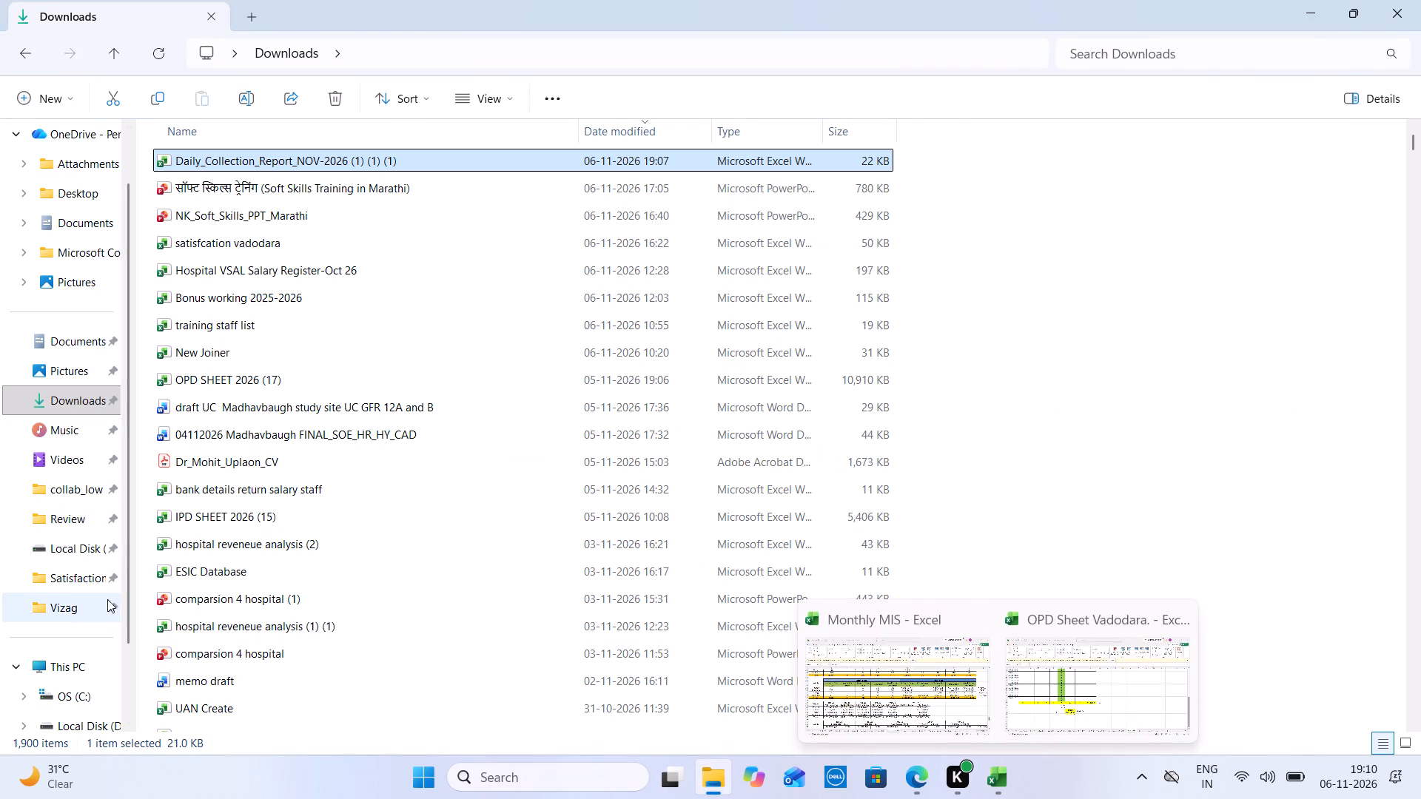
{"action": "left_click", "coordinate": [87, 530]}
{"action": "double_click", "coordinate": [386, 656]}
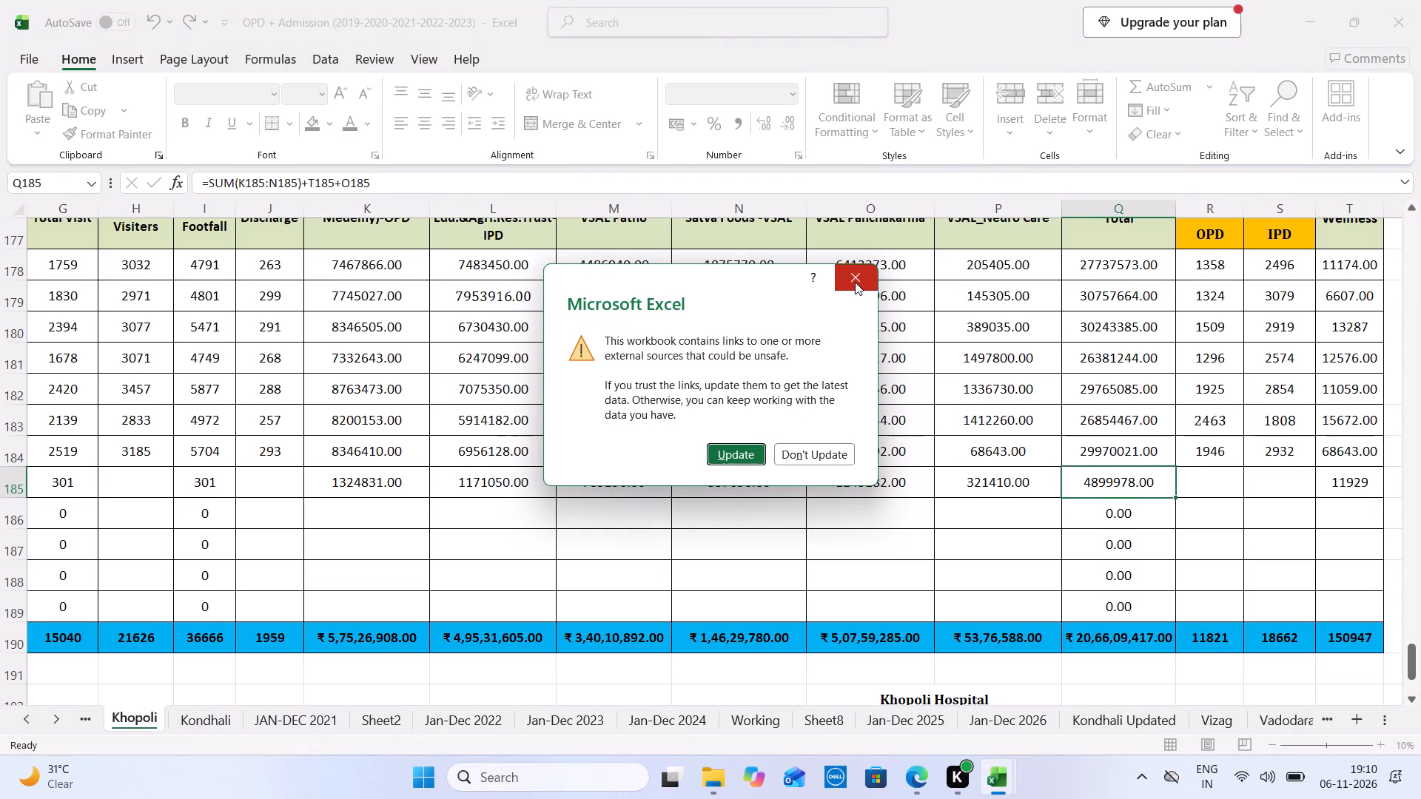
{"action": "left_click", "coordinate": [855, 282]}
{"action": "left_click", "coordinate": [1288, 729]}
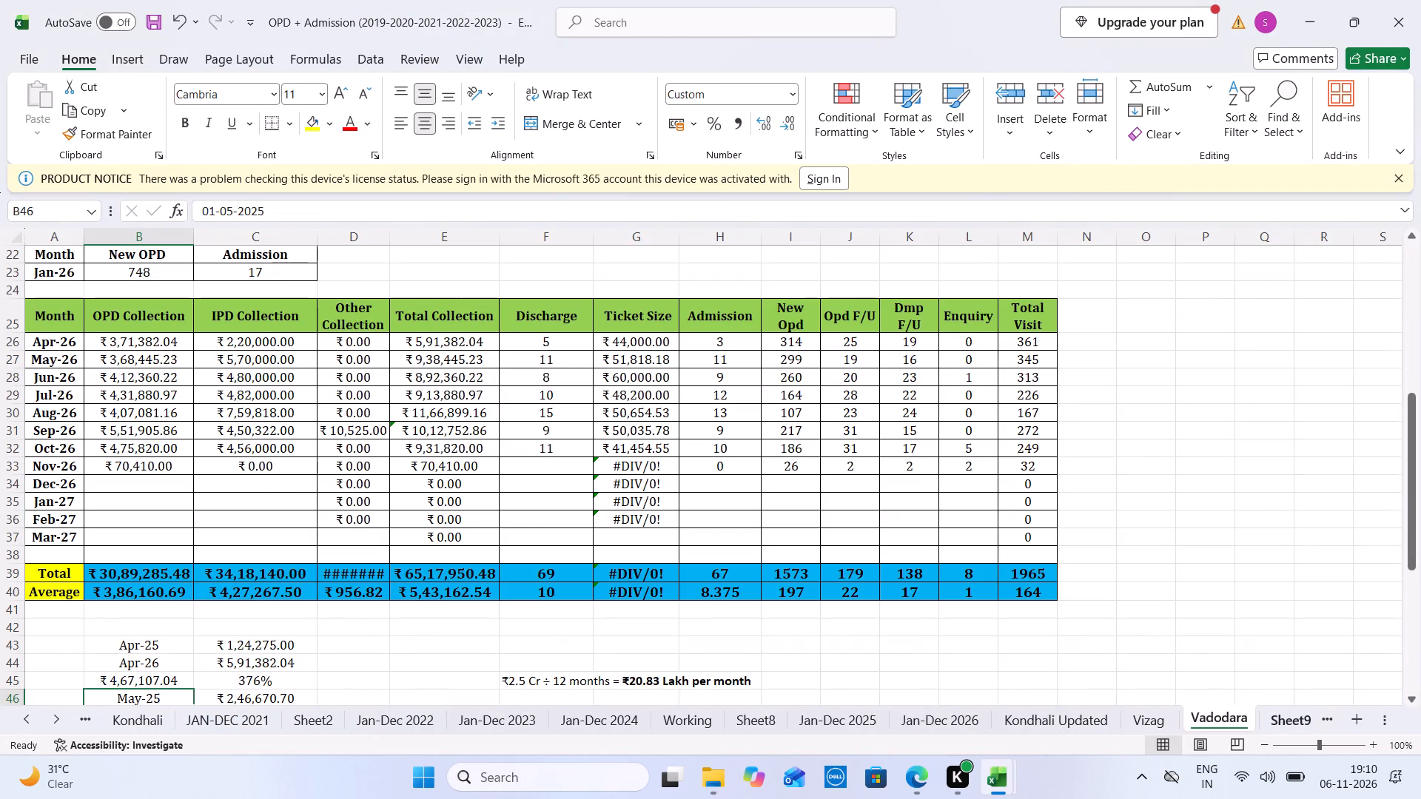
{"action": "left_click", "coordinate": [1420, 0]}
{"action": "left_click", "coordinate": [705, 516]}
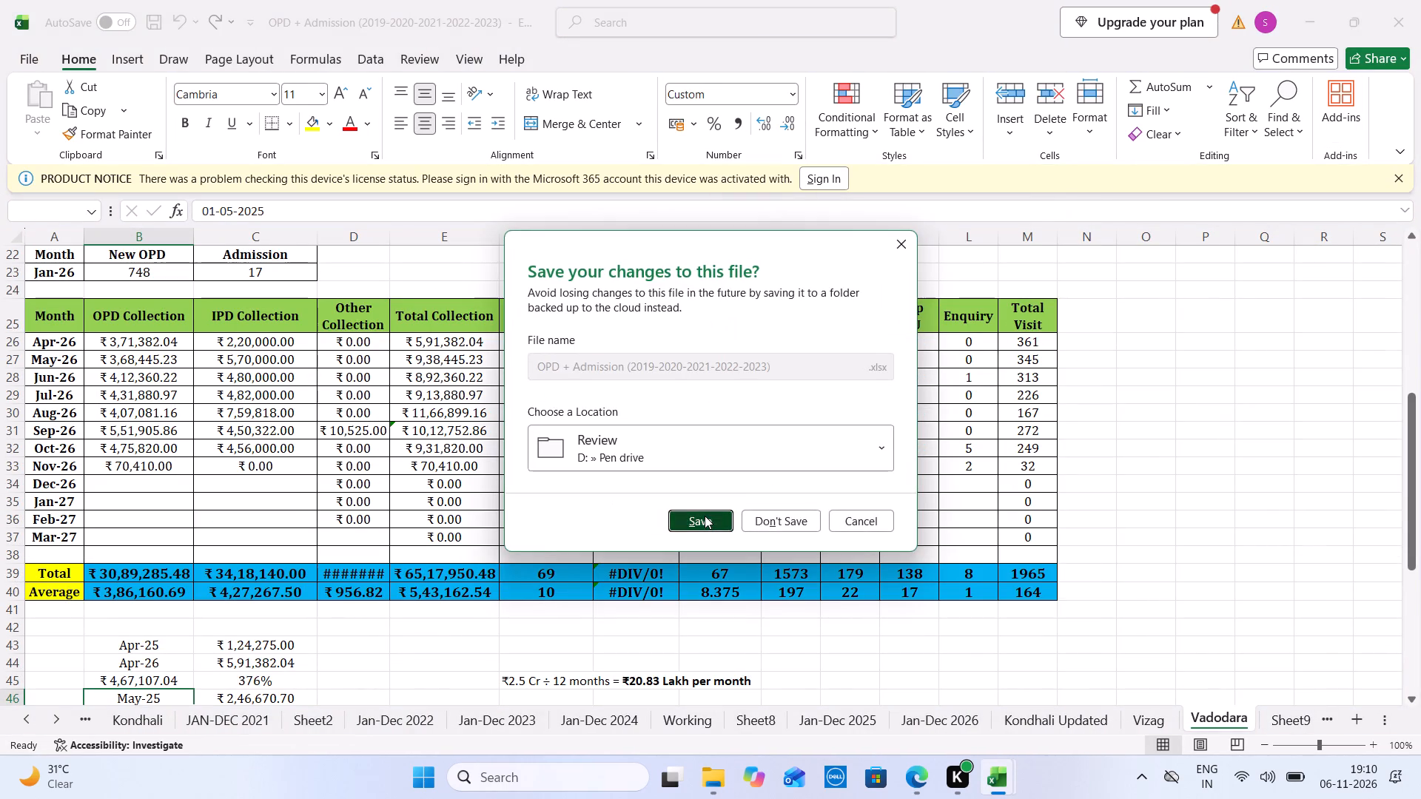
Enter 38 as Vadodara's 1 Oct to 6 Oct visits in C333, using the Oct 2026 sheet's Total visit sum, and save Monthly MIS.
{"action": "left_click", "coordinate": [360, 280]}
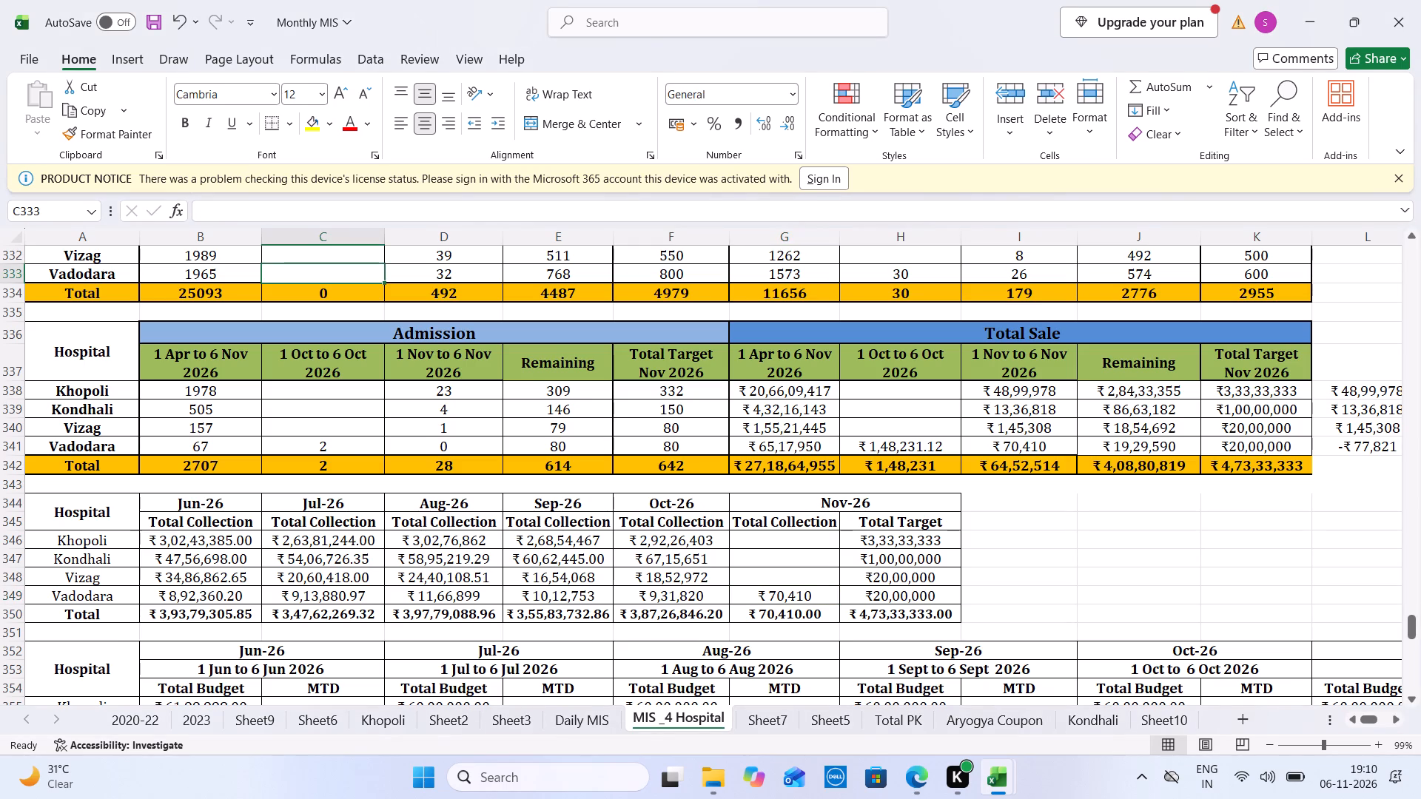
{"action": "key", "text": "ctrl+Tab"}
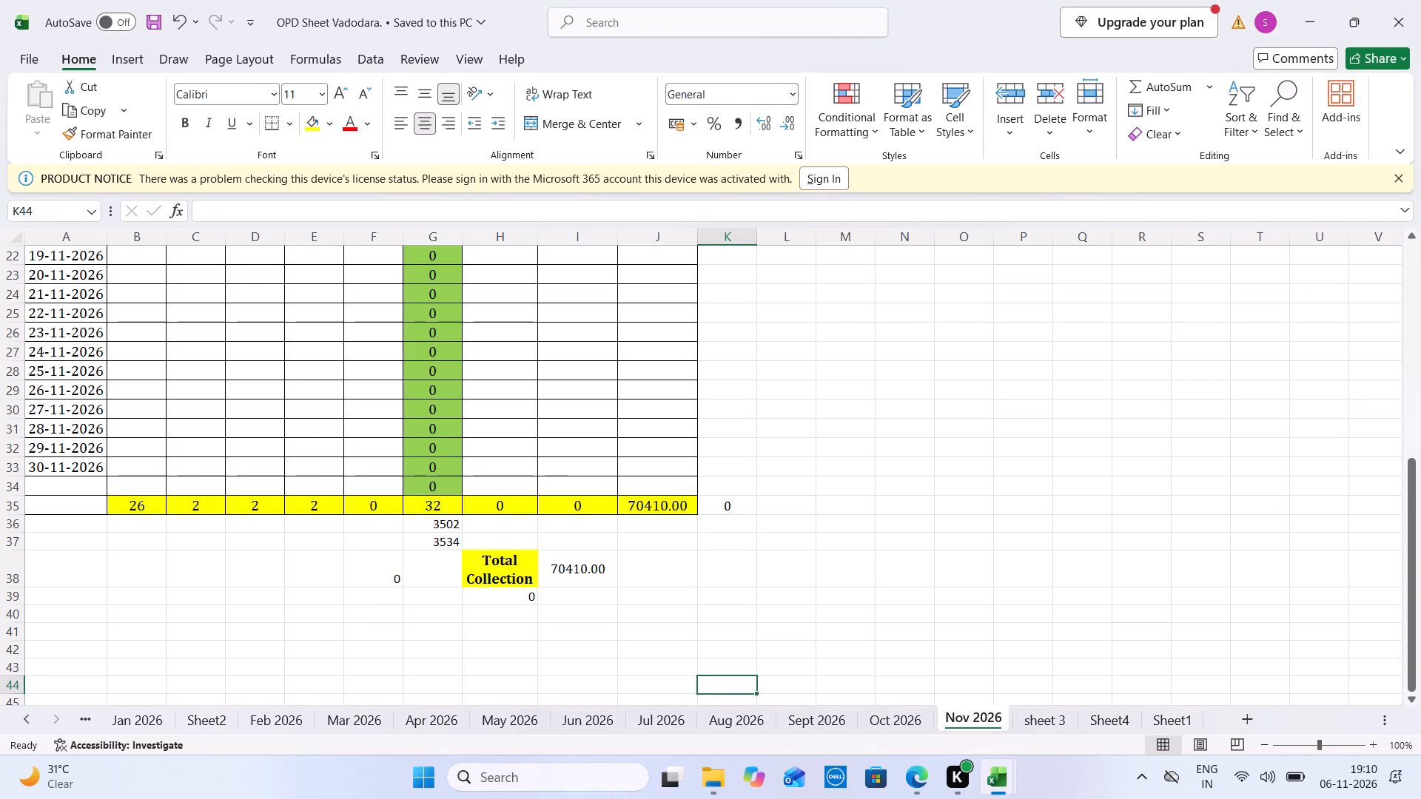
{"action": "left_click", "coordinate": [896, 726]}
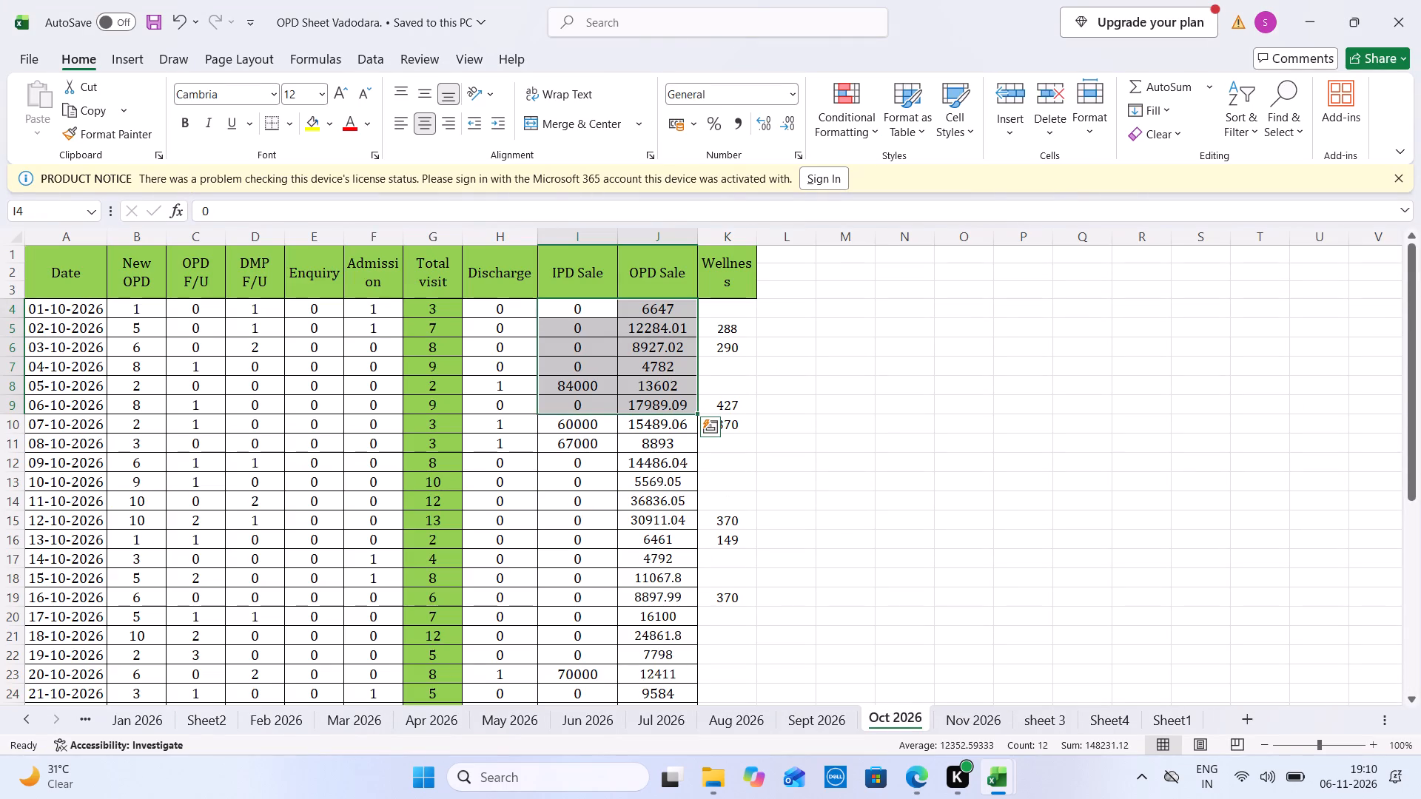
{"action": "left_click_drag", "start_coordinate": [428, 311], "coordinate": [429, 397]}
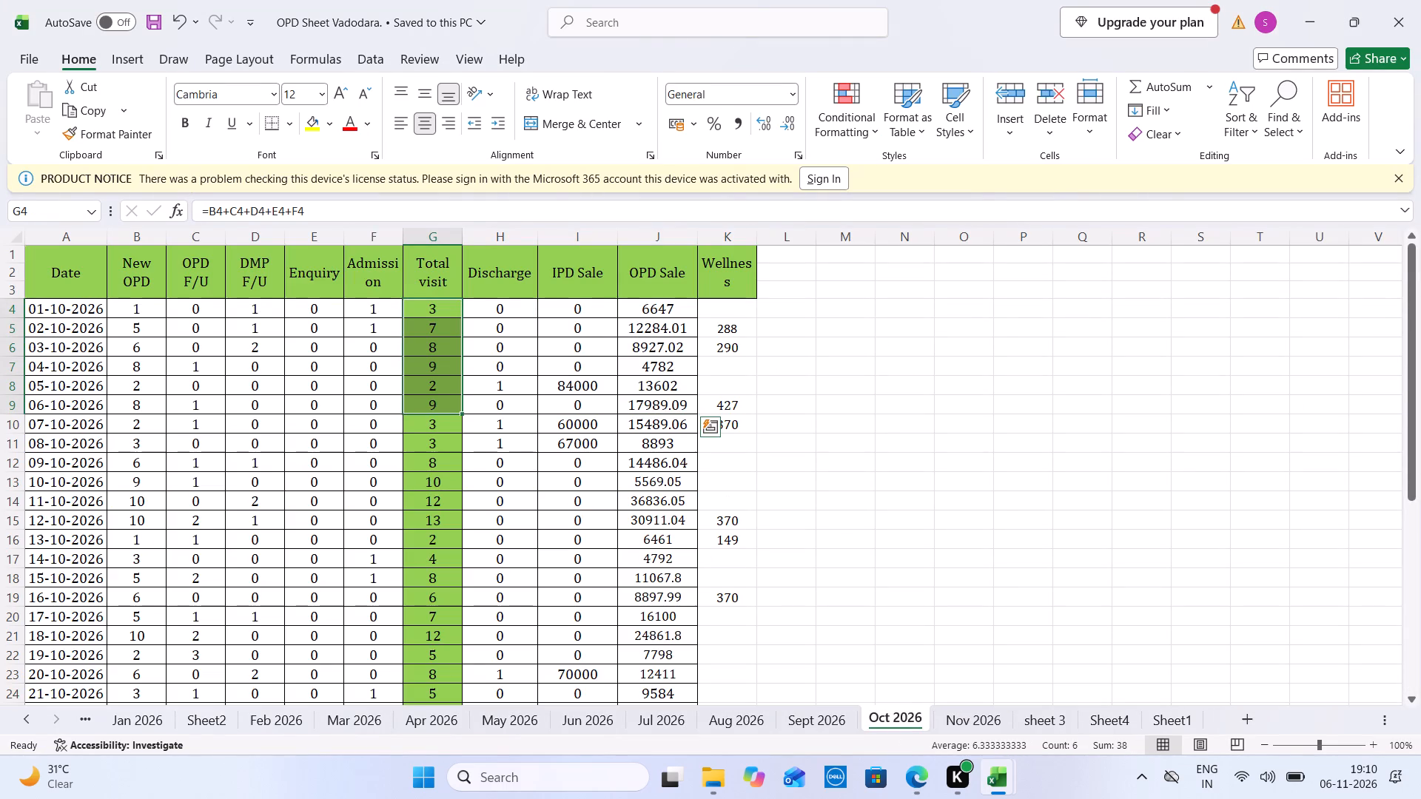
{"action": "key", "text": "ctrl+Tab"}
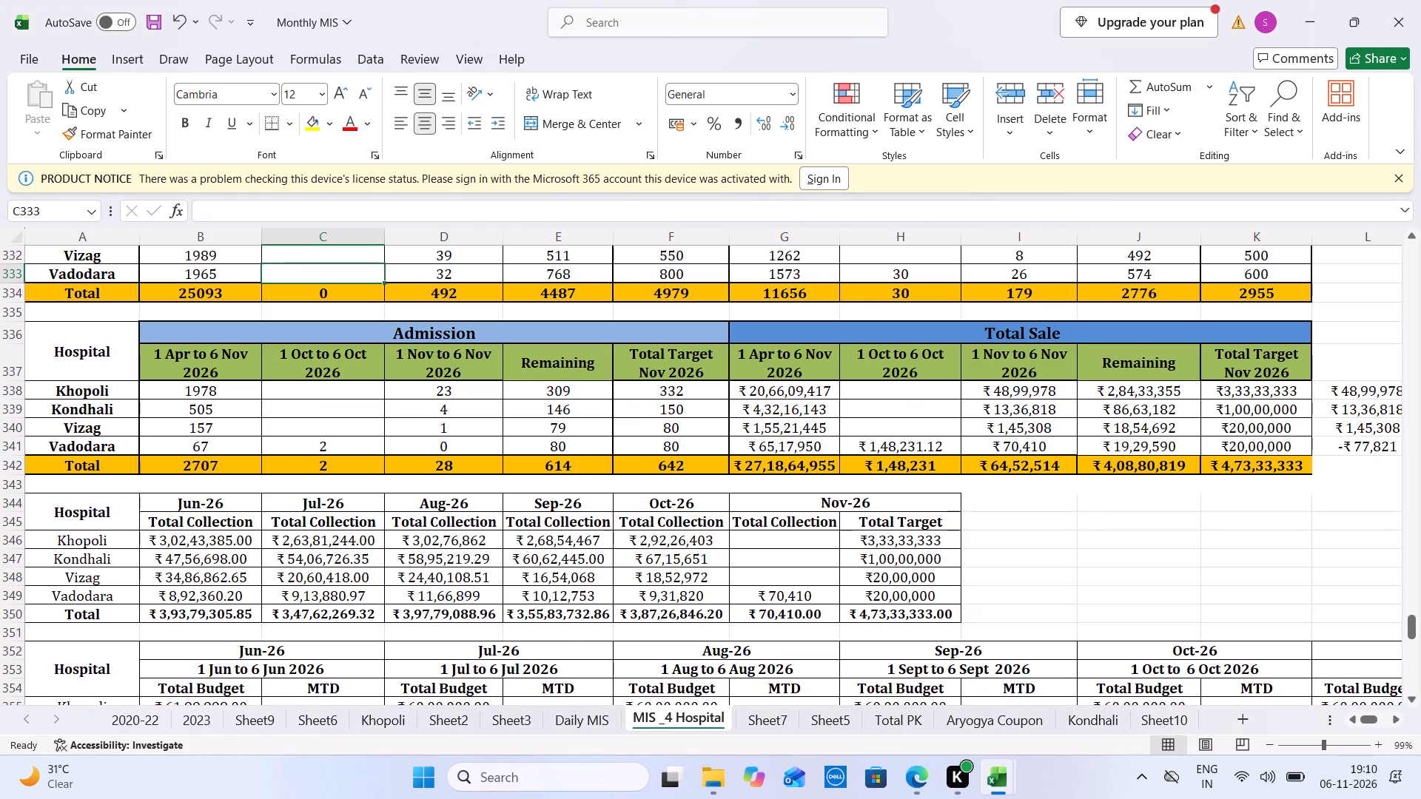
{"action": "type", "text": "38"}
{"action": "key", "text": "ctrl+s"}
Close the OPD Sheet Vadodara workbook.
{"action": "key", "text": "ctrl+Tab"}
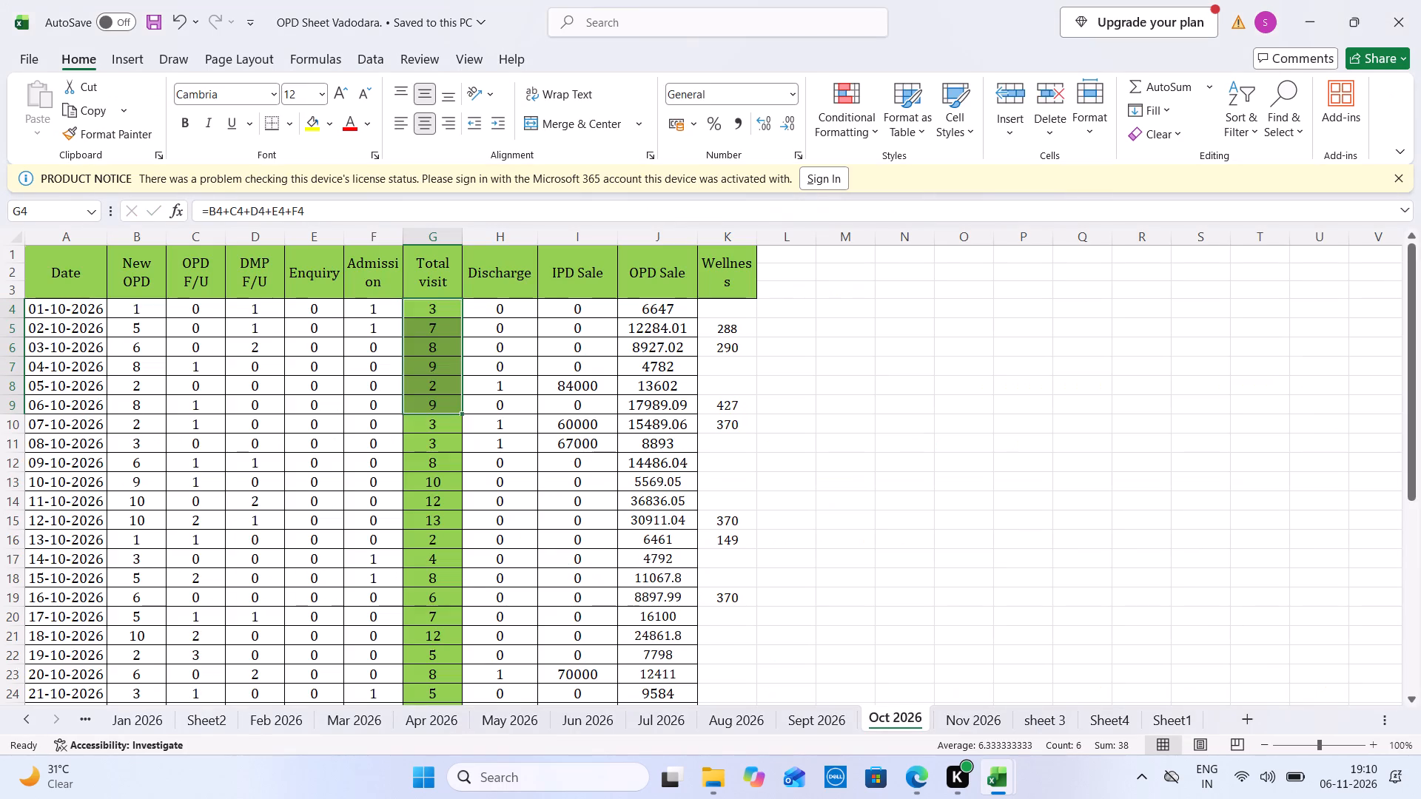
{"action": "left_click", "coordinate": [1420, 0]}
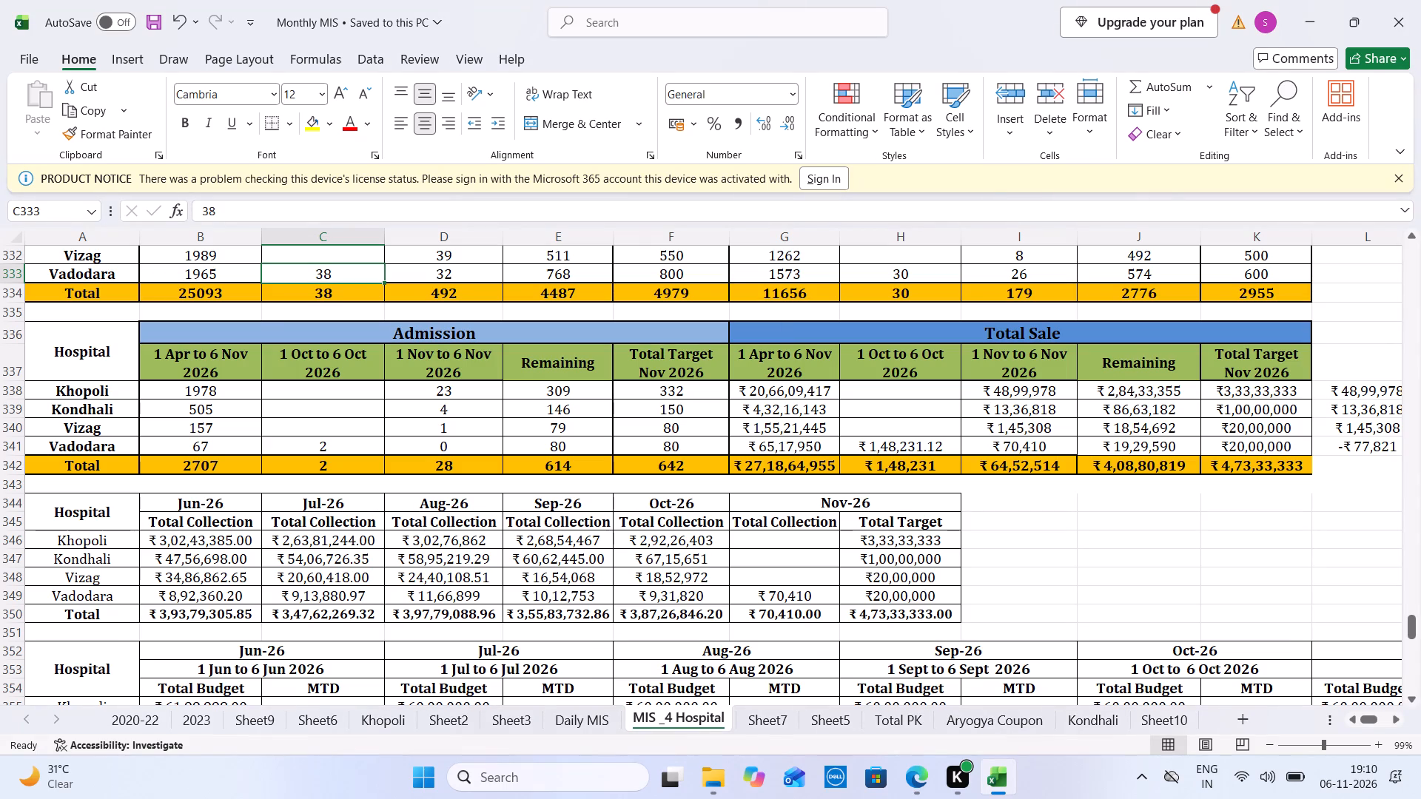
Open the Daily MIS Vizag workbook from the Vizag folder and go to the daily November entries on its Nov 2026 sheet.
{"action": "left_click", "coordinate": [722, 778]}
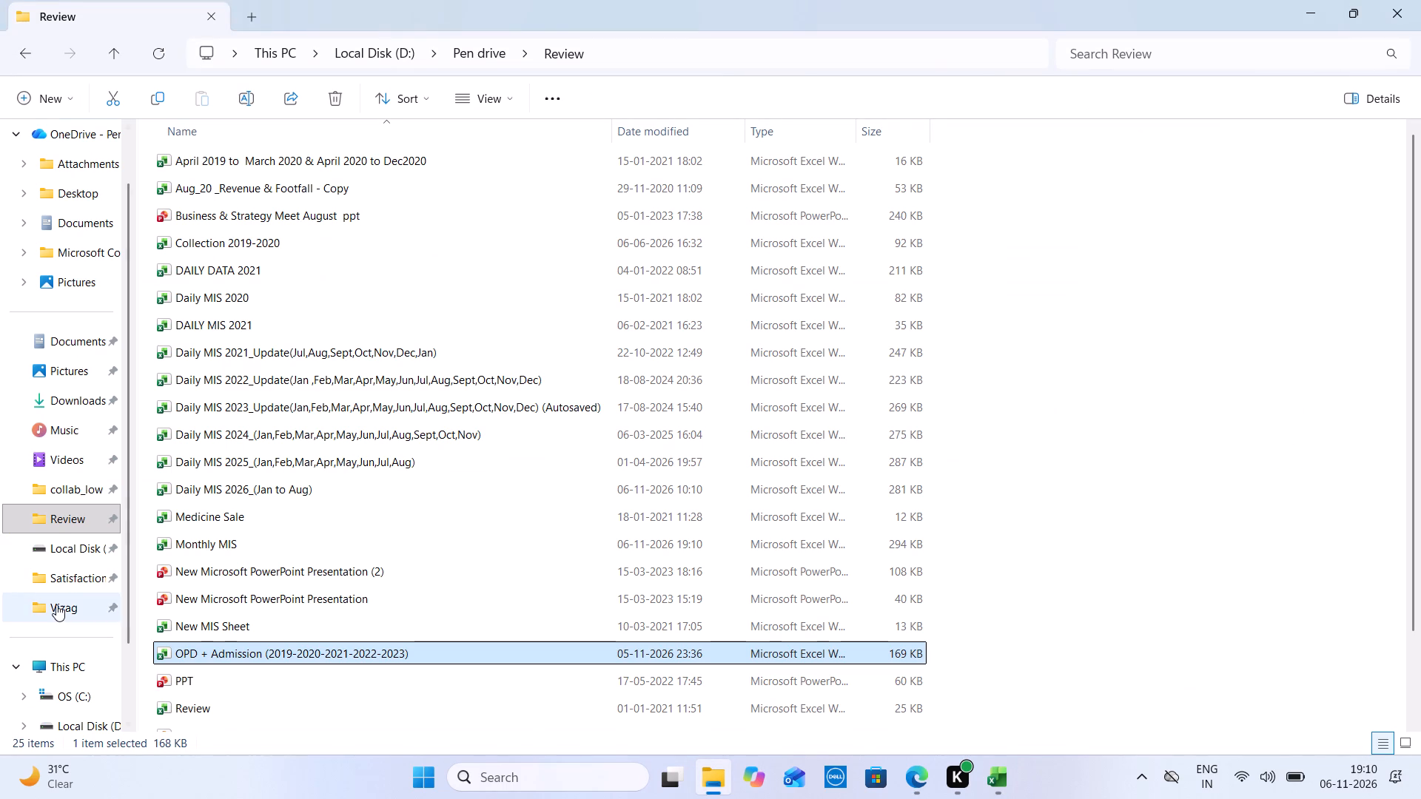
{"action": "left_click", "coordinate": [56, 604]}
{"action": "double_click", "coordinate": [230, 346]}
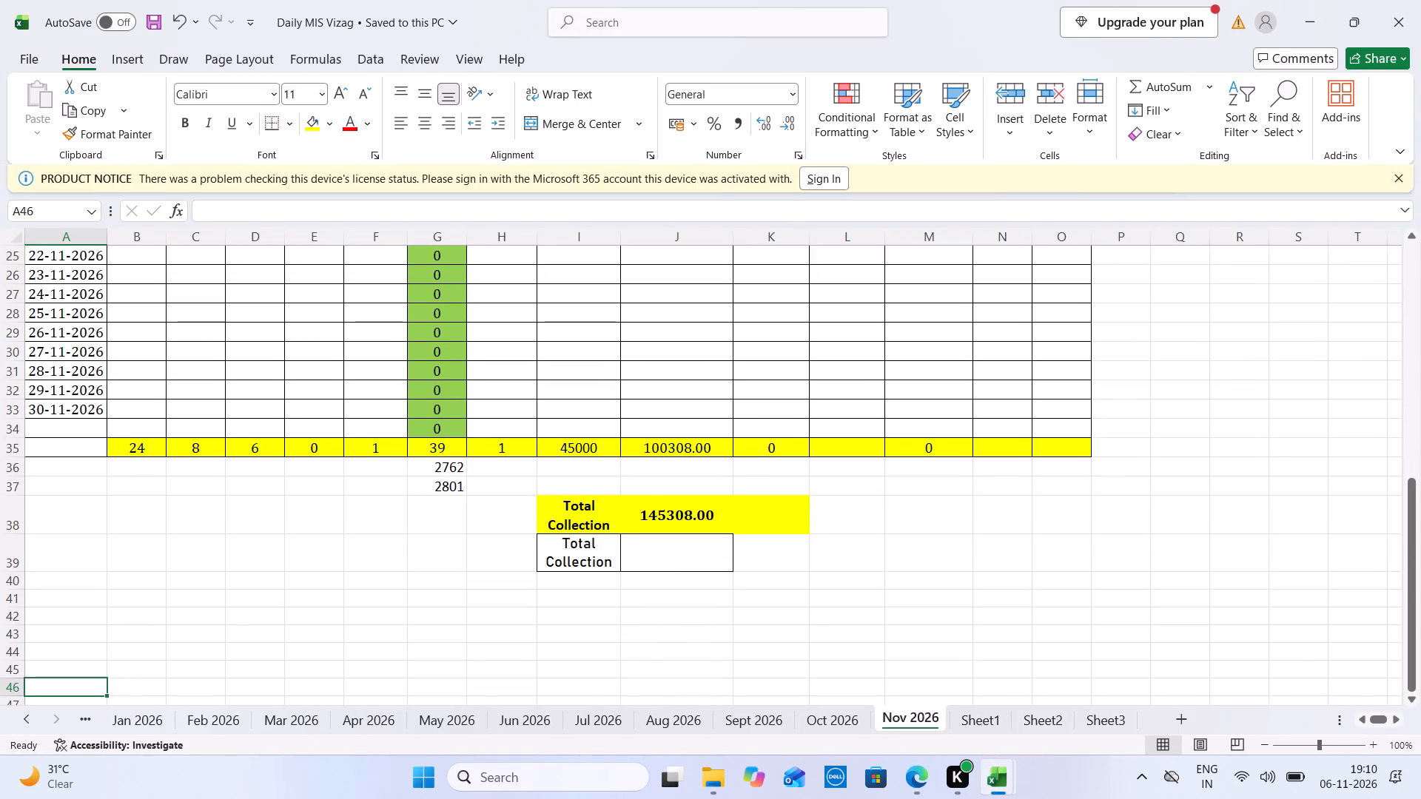
{"action": "left_click", "coordinate": [1407, 294]}
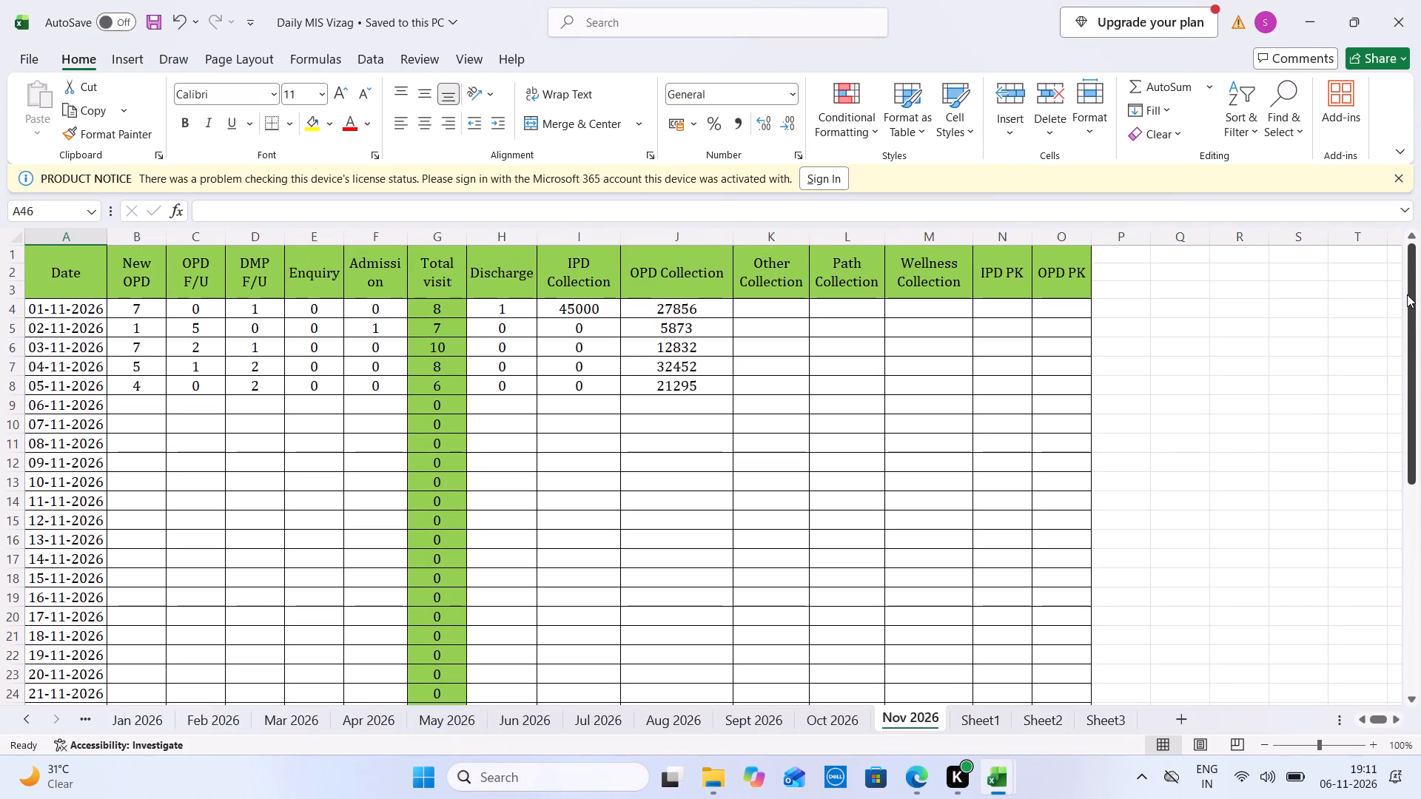